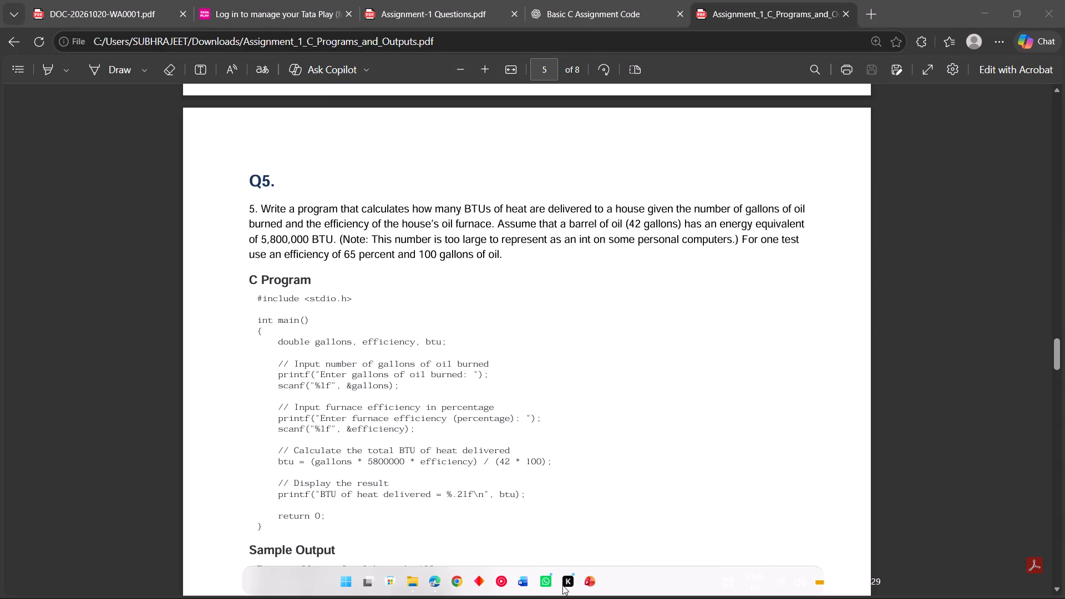
Switch to Word and bring up the 3DS MAX report document containing the Materials and Texturing section.
left_click(523, 588)
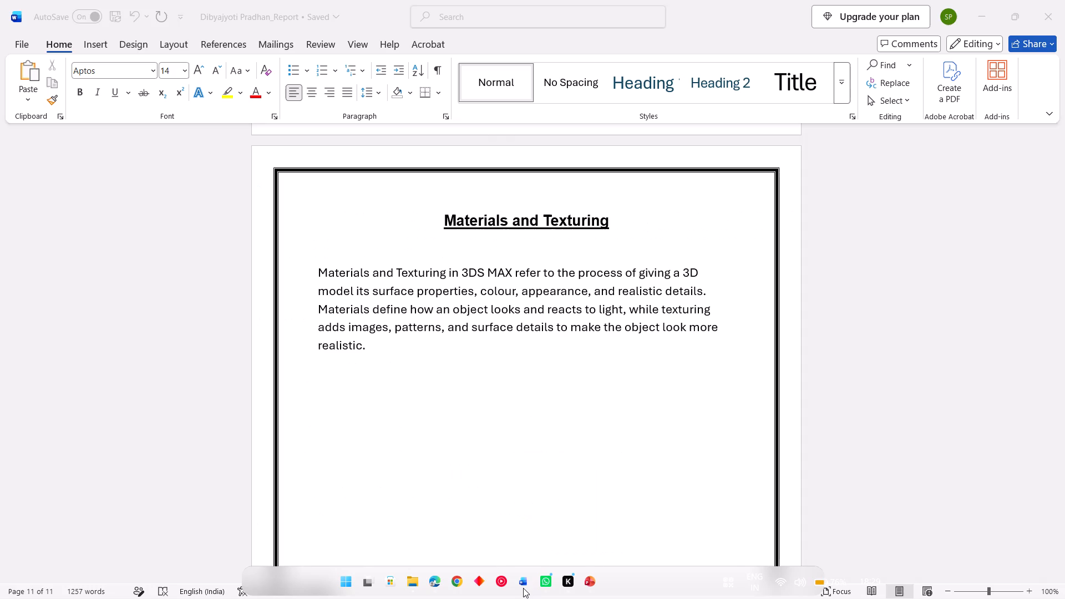
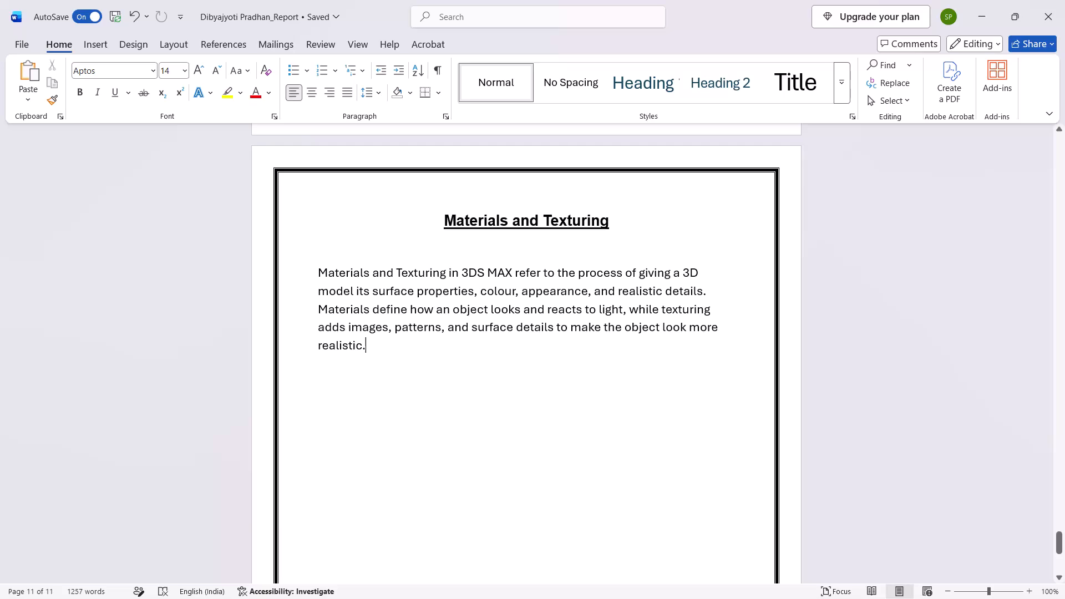
Add two paragraph breaks after the introductory paragraph of the Materials and Texturing section.
key("Return")
key("Return")
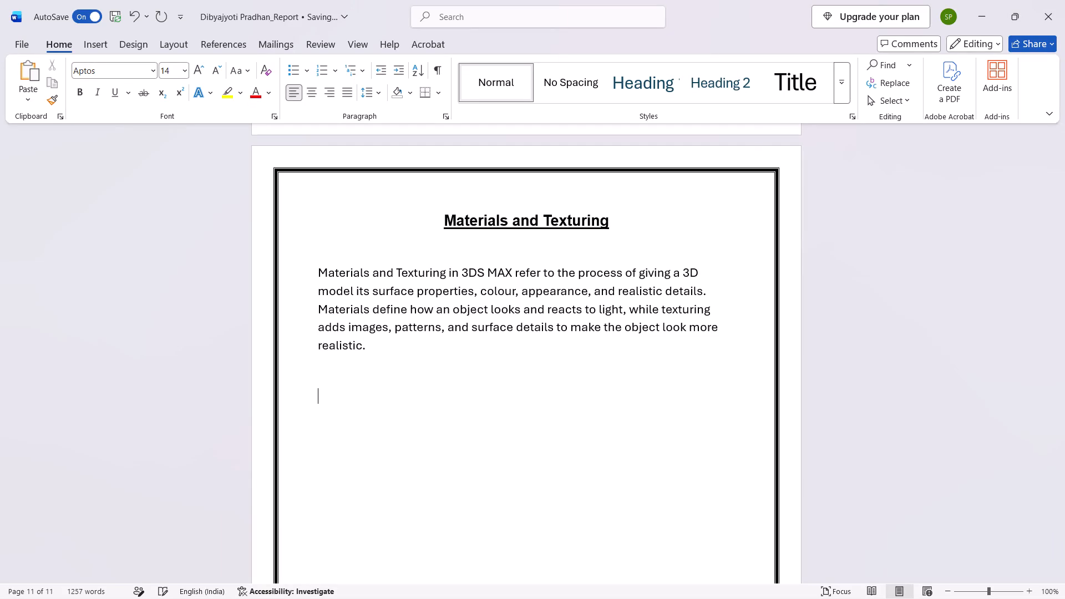
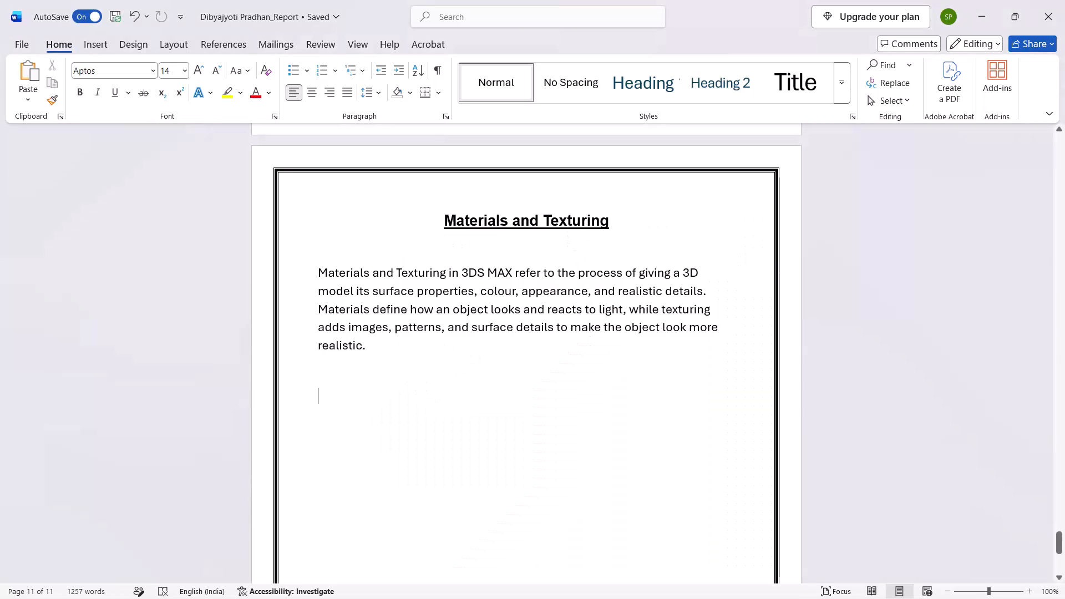
Start a numbered list with the pasted item "Understanding Materials and Shaders:" and add an unnumbered, indented line beneath it.
type("1.")
key("space")
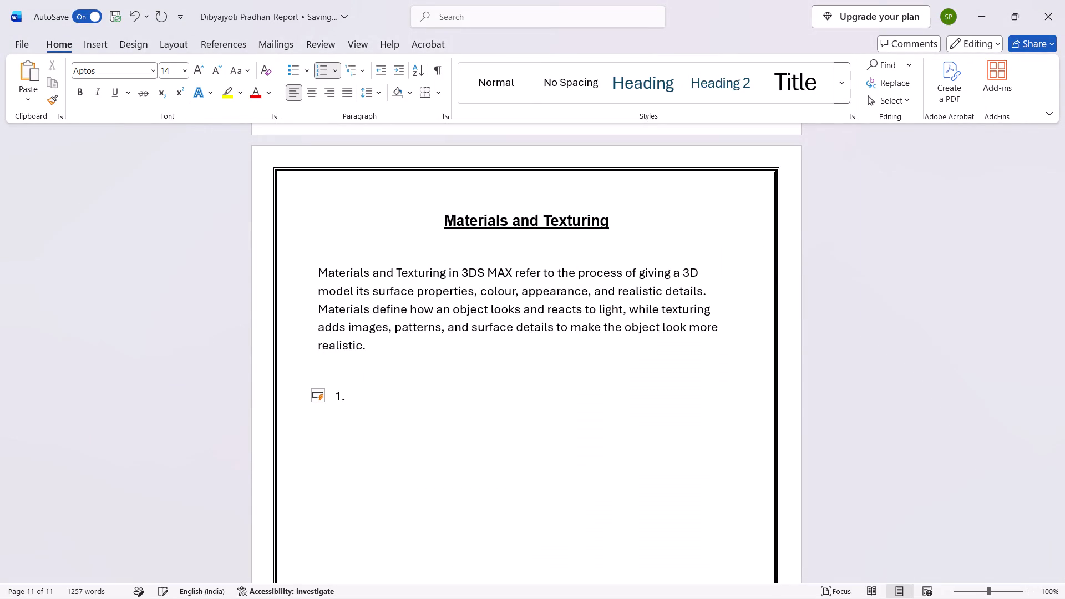
key("ctrl+v")
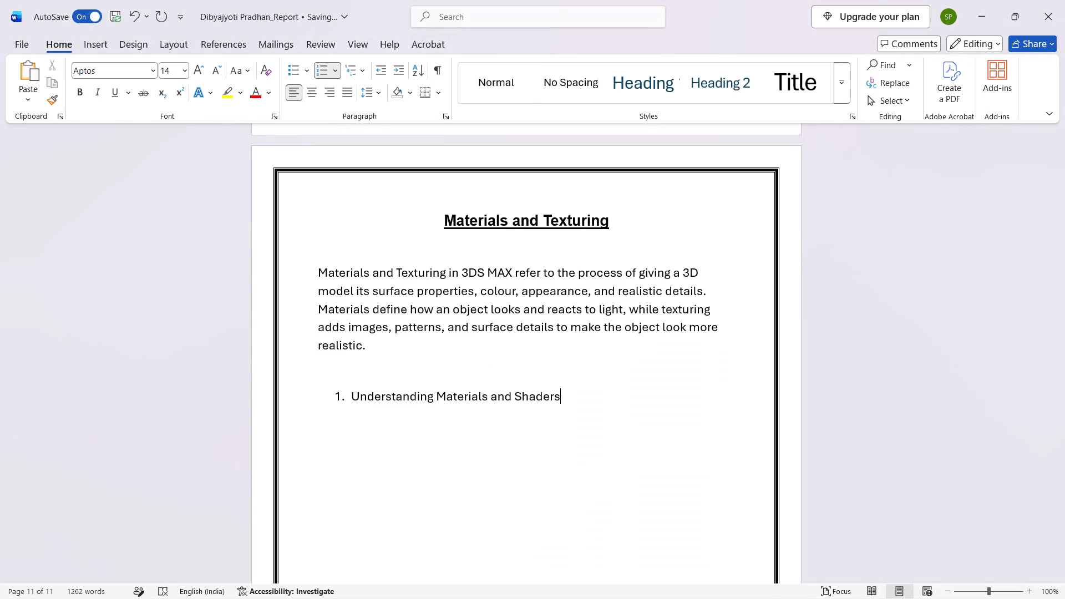
key("shift+colon")
key("Return")
key("BackSpace")
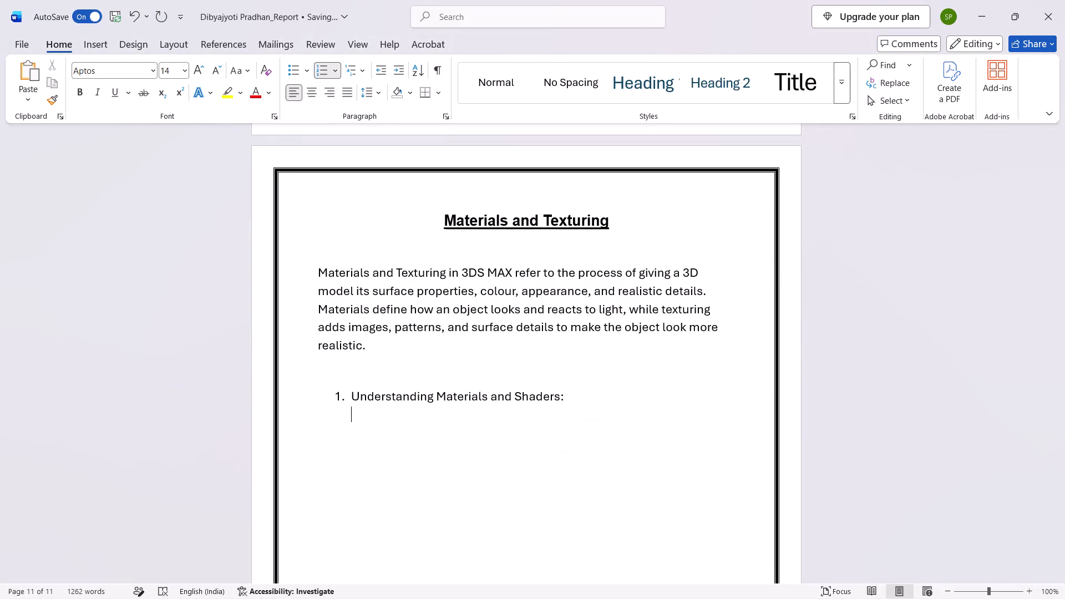
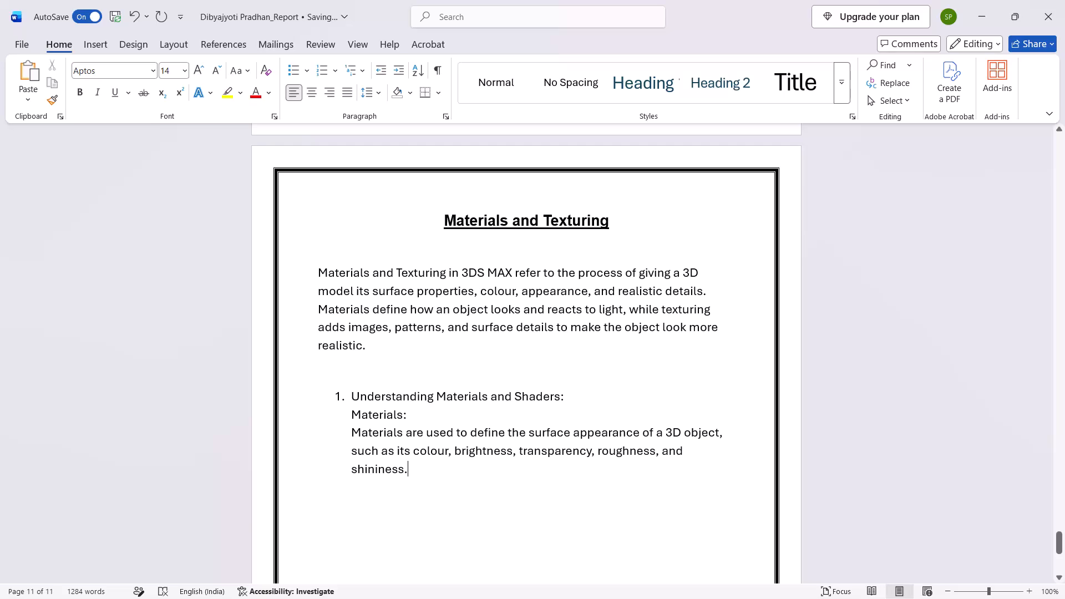
Join the definition paragraph onto the "Materials:" line, separated from the colon by a single space.
left_click(351, 427)
key("BackSpace")
key("BackSpace")
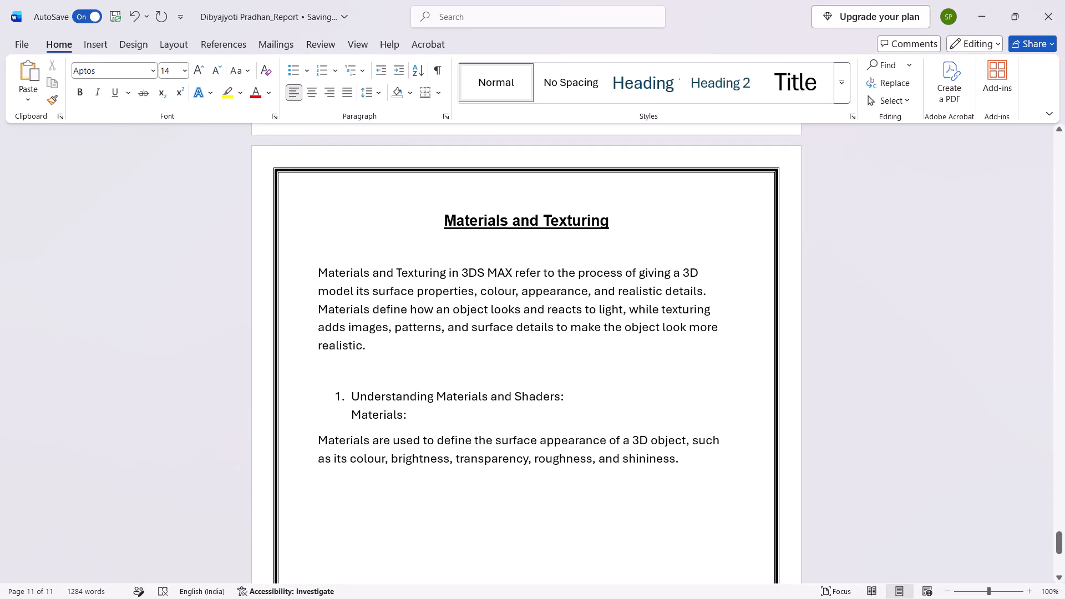
key("space")
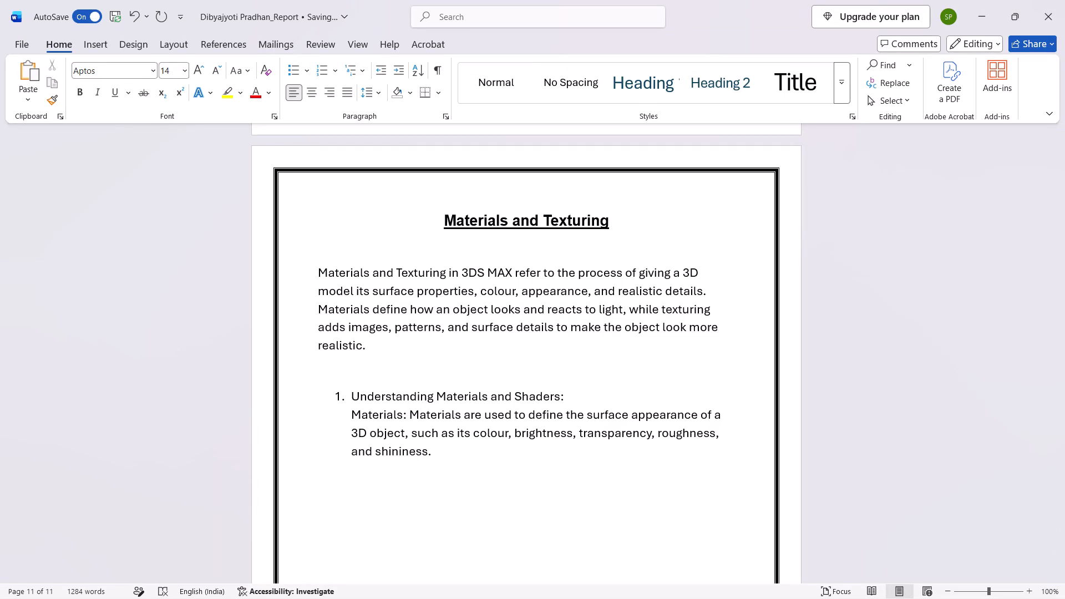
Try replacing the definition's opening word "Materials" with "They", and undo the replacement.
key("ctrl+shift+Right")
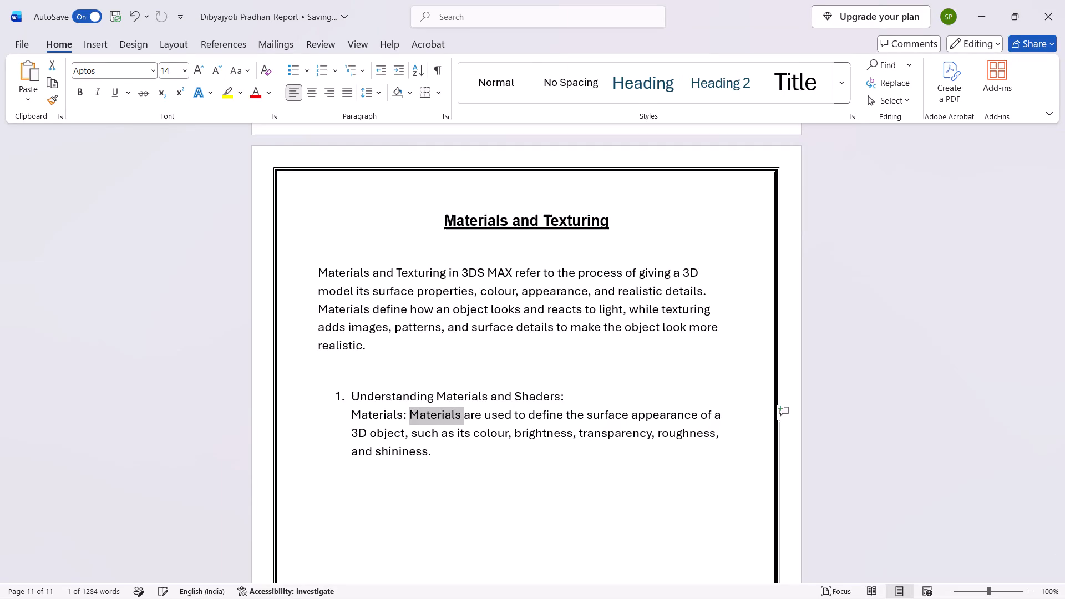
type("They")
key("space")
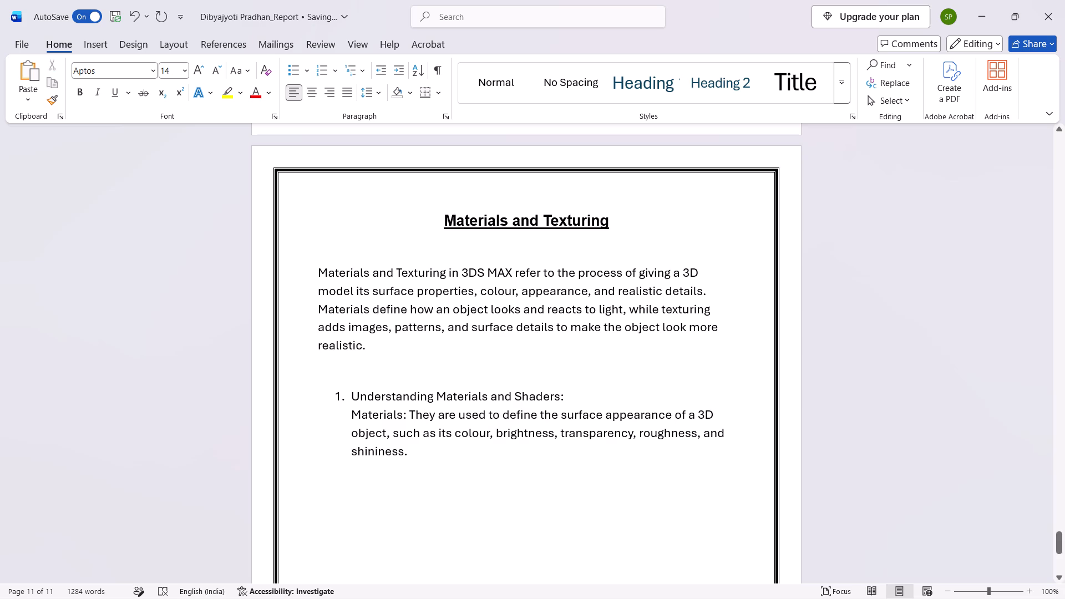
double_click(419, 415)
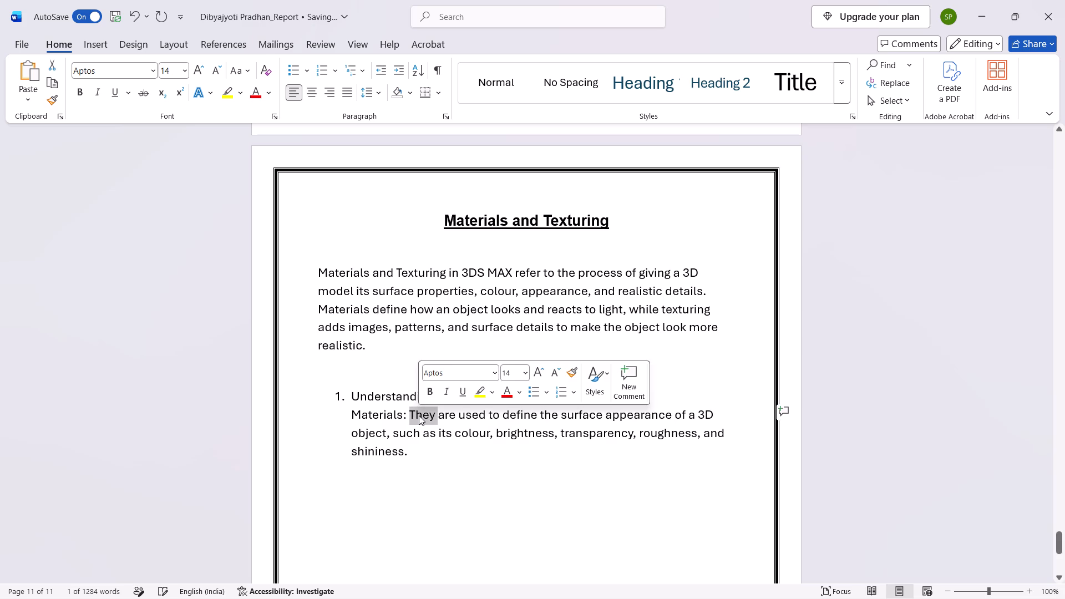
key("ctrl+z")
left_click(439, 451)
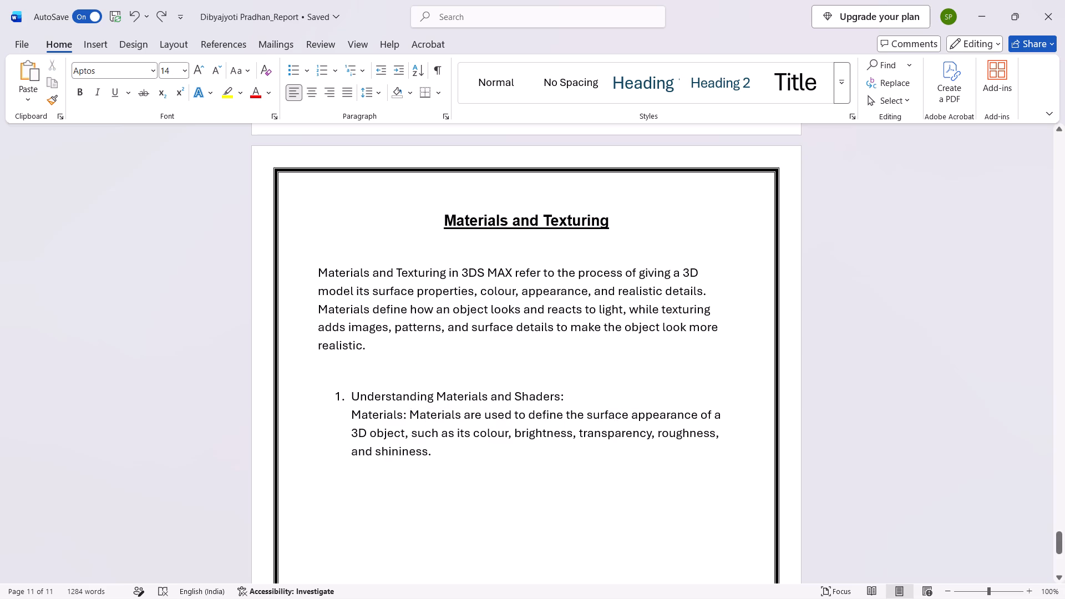
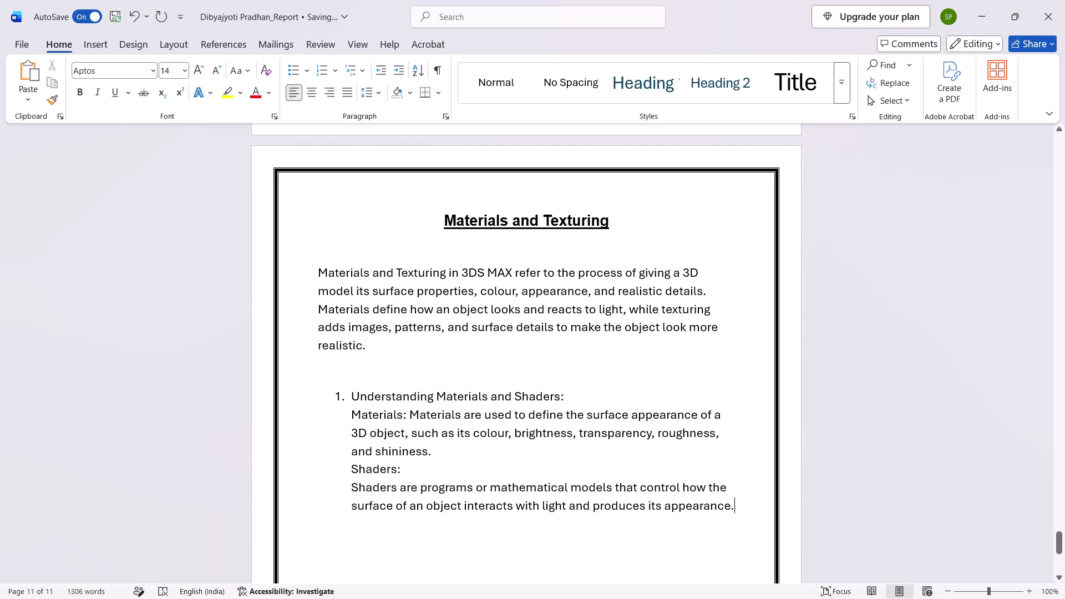
Join the shader definition paragraph onto the "Shaders:" line, separated from the colon by a single space.
left_click(353, 492)
key("BackSpace")
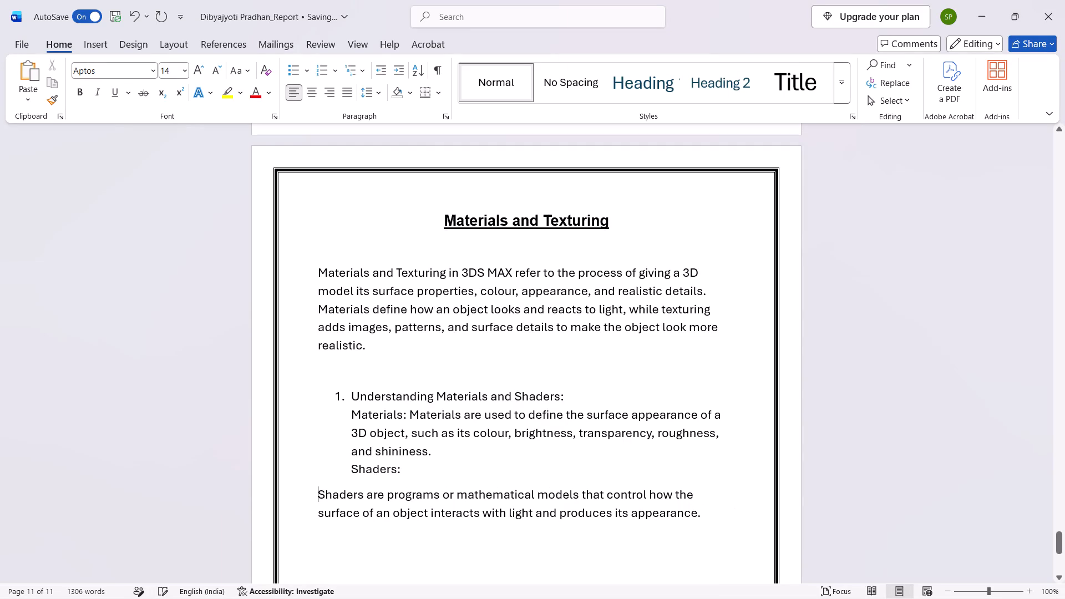
key("BackSpace")
key("space")
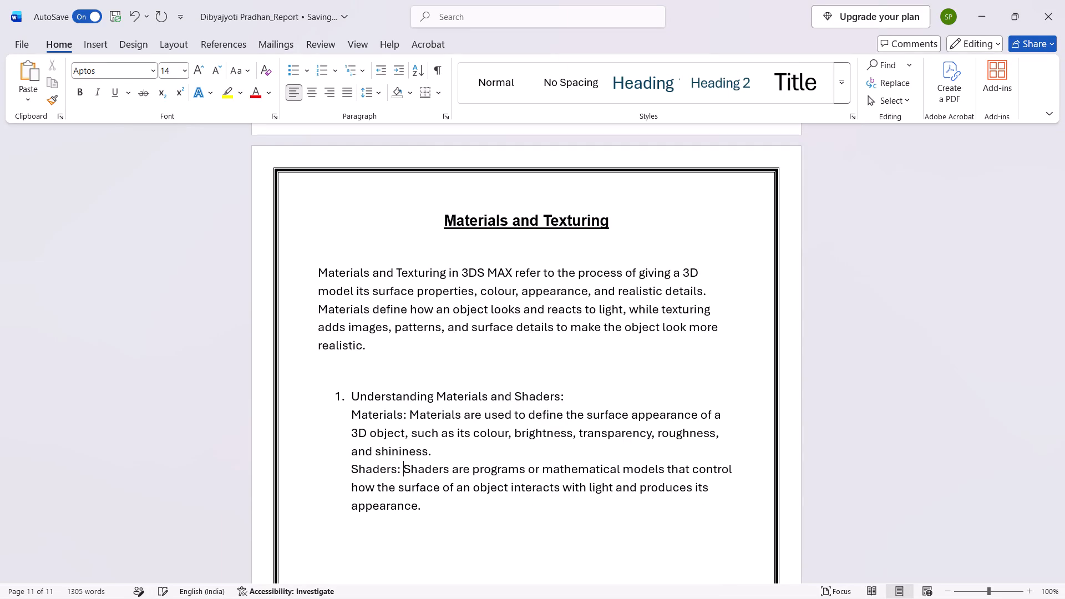
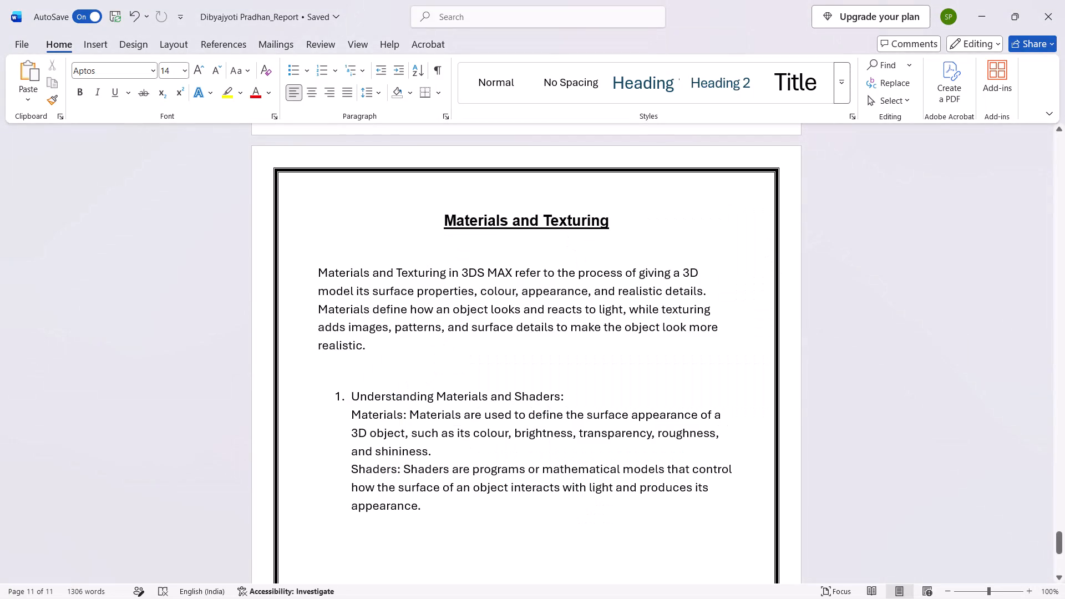
Add two paragraph breaks after the shader definition ending in "appearance." to start a new line below it.
left_click(437, 508)
key("Return")
key("Return")
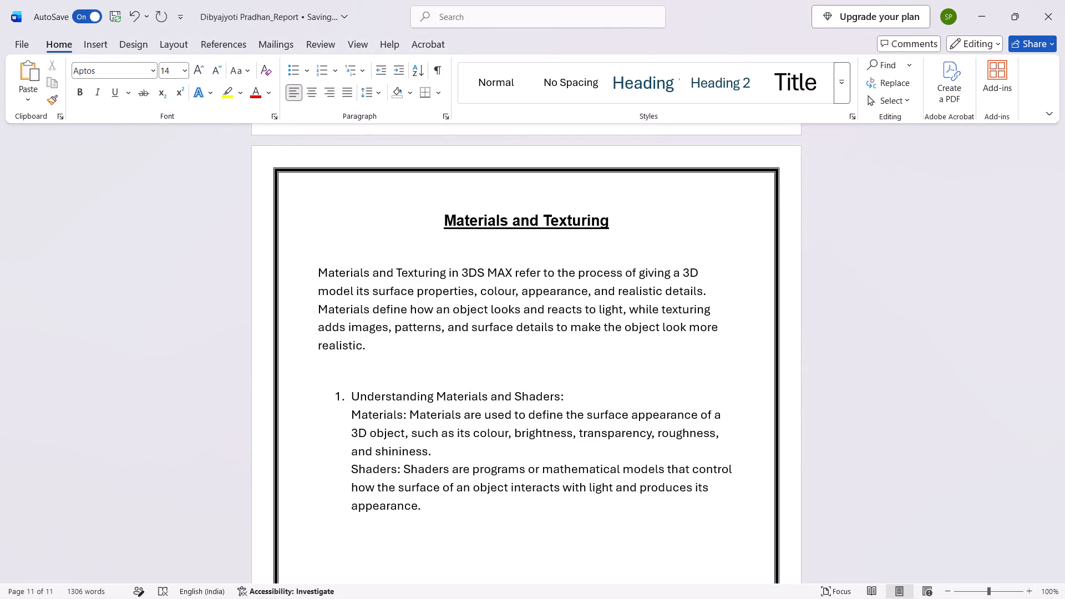
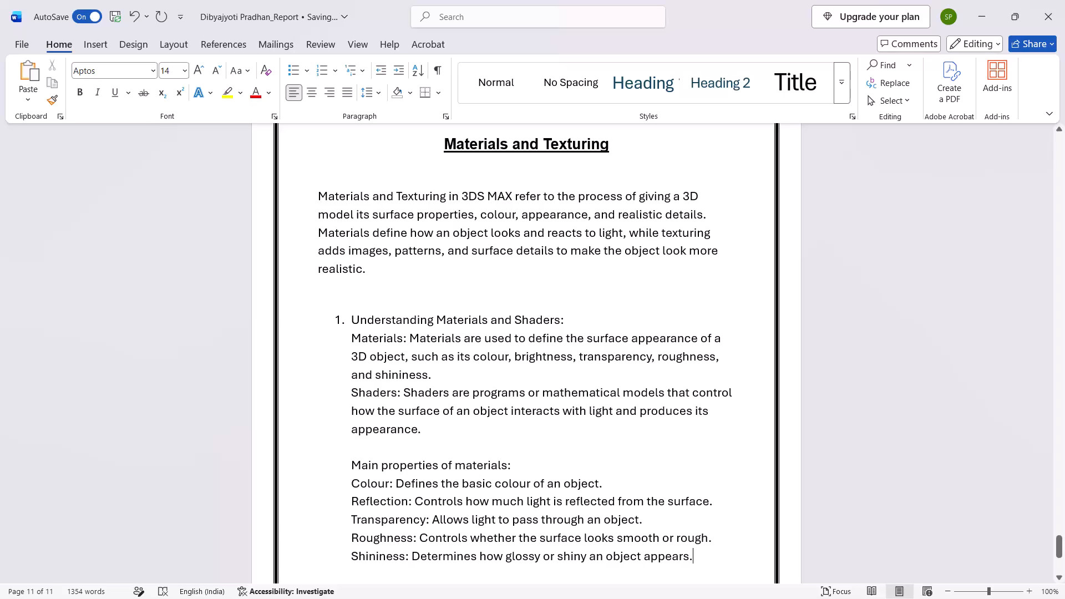
Format the five material property lines, from Colour to Shininess, as a bulleted list with four-diamond bullets.
left_click(353, 468)
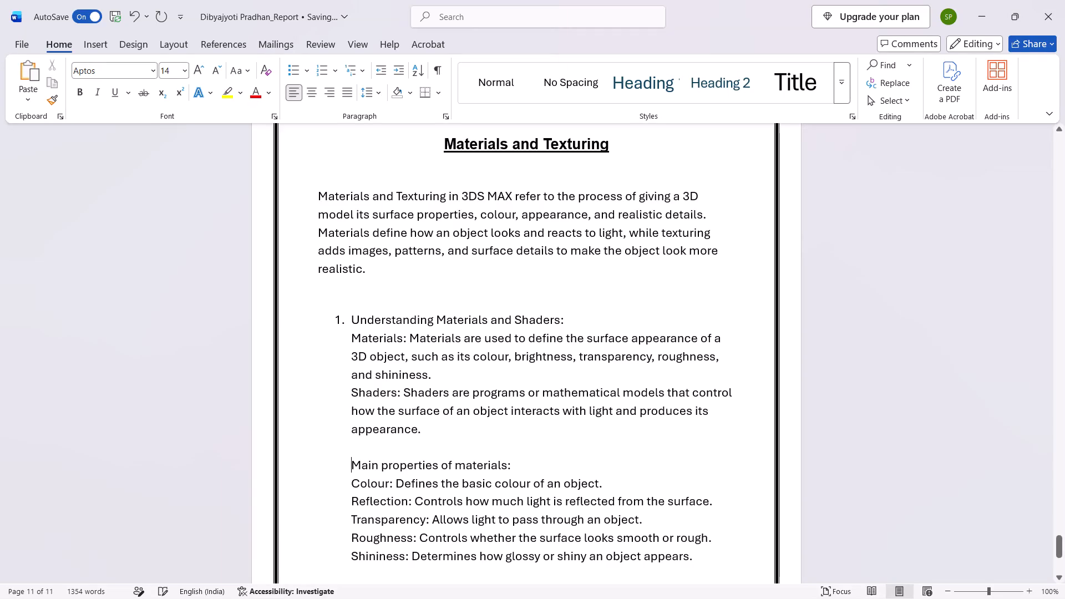
left_click_drag(351, 488, 362, 488)
left_click_drag(362, 488, 727, 566)
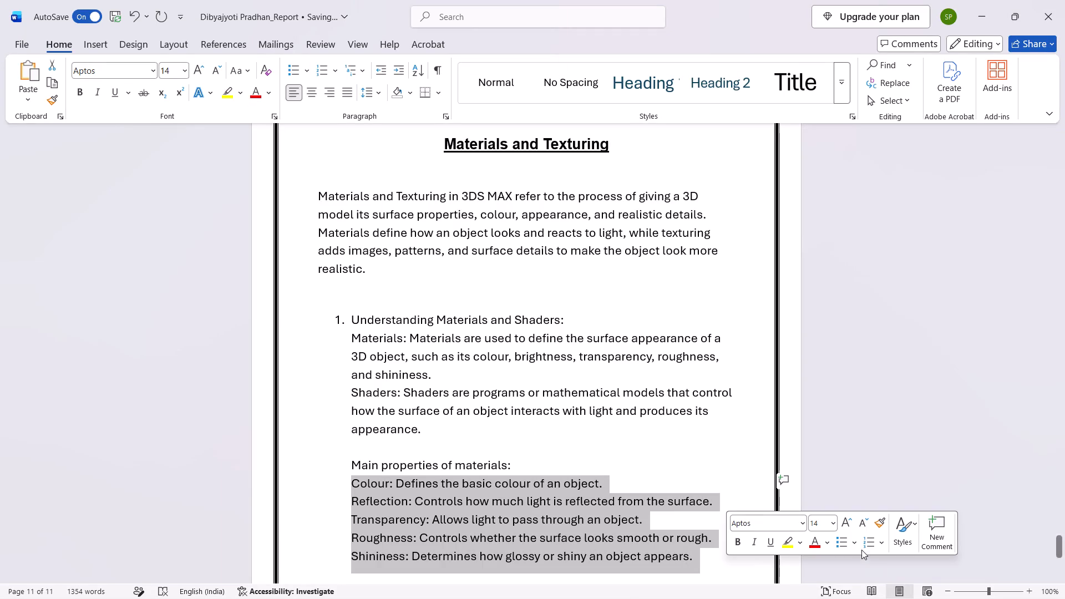
left_click(857, 546)
left_click(841, 467)
scroll(645, 430, "down", 1)
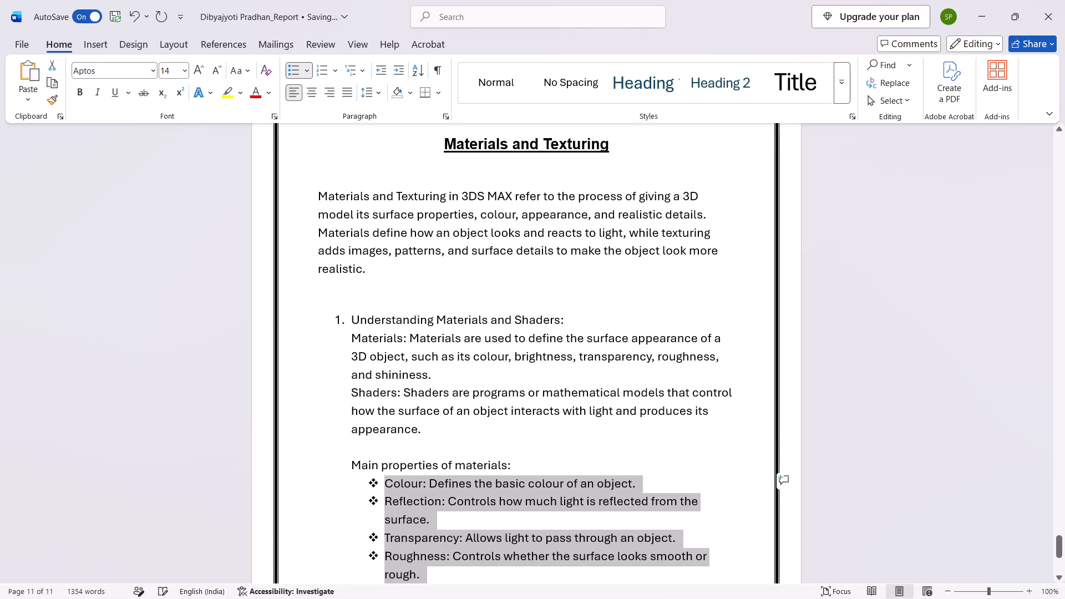
scroll(641, 430, "down", 1)
scroll(576, 404, "down", 5)
scroll(576, 404, "up", 3)
left_click(461, 372)
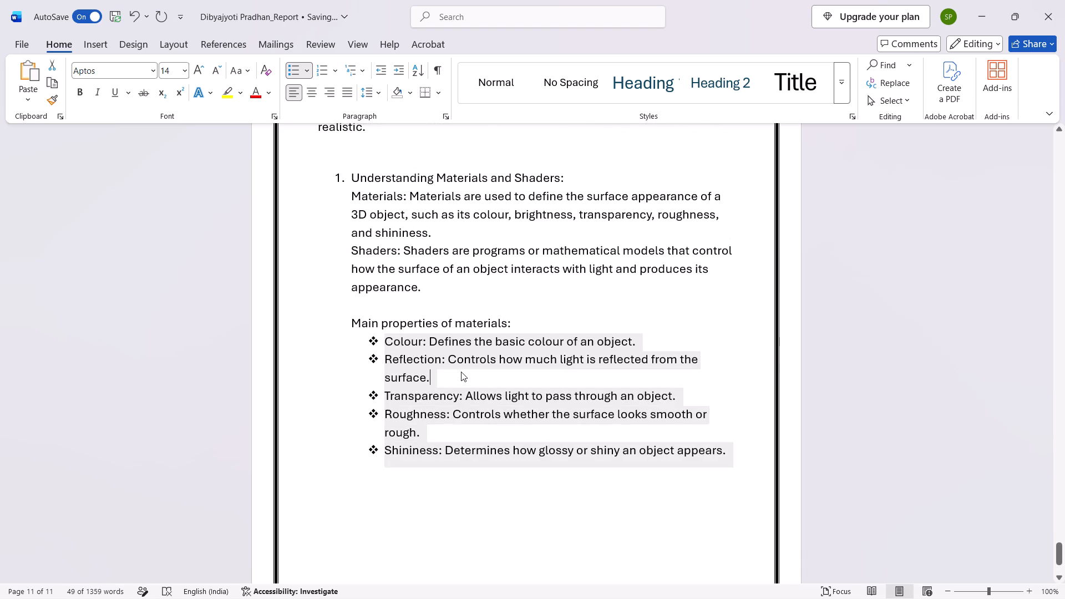
Bold the lead-in labels "Materials:" and "Shaders:" under Understanding Materials and Shaders.
scroll(363, 334, "up", 1)
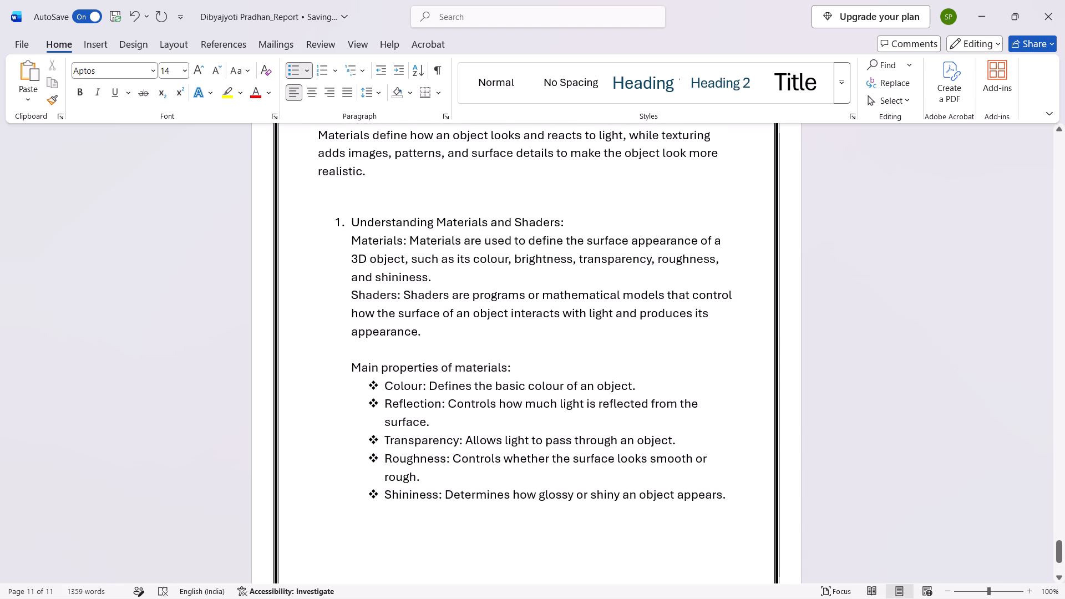
left_click(404, 242)
left_click_drag(405, 242, 373, 245)
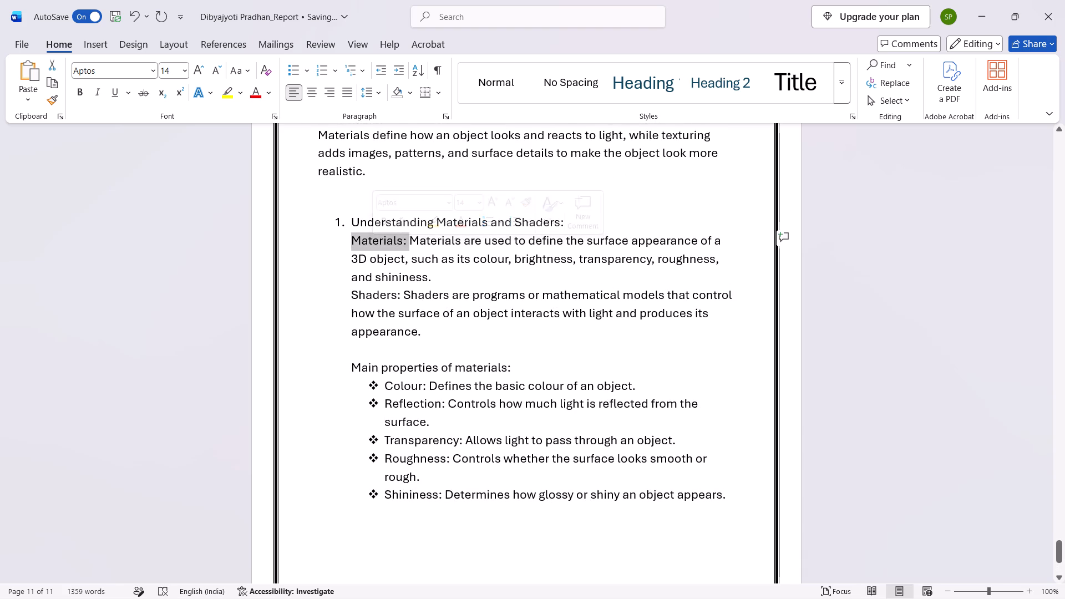
left_click_drag(399, 298, 357, 294, "ctrl")
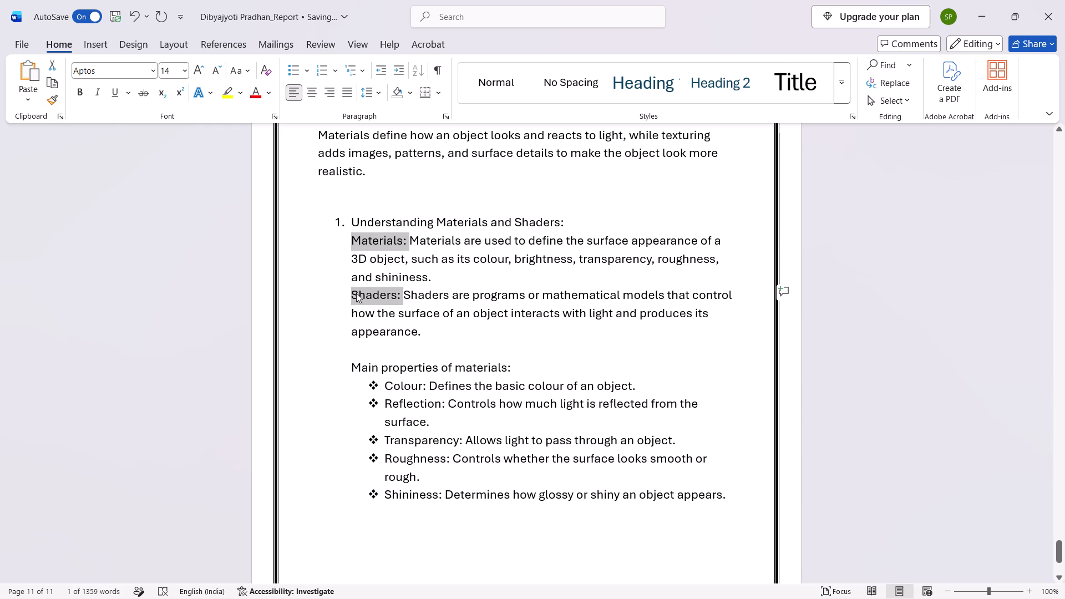
key("ctrl+b")
left_click(440, 385)
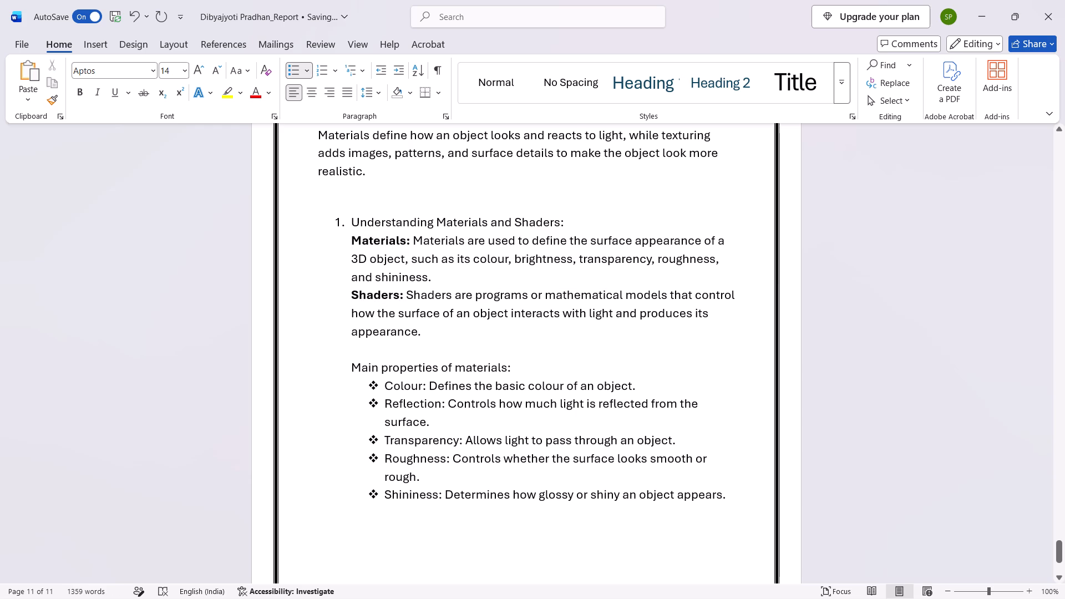
Bold the labels "Colour:", "Reflection:", "Transparency:", "Roughness:" and "Shininess:" in the bulleted material properties list.
left_click_drag(425, 387, 399, 388)
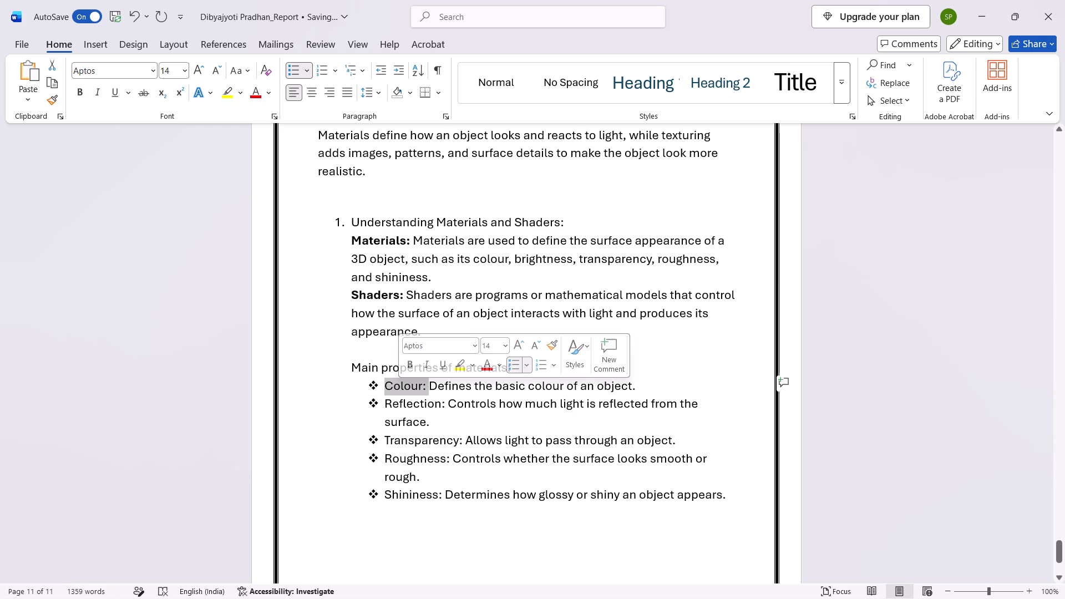
left_click_drag(446, 404, 401, 408, "ctrl")
left_click_drag(463, 439, 410, 440, "ctrl")
left_click_drag(450, 457, 401, 455, "ctrl")
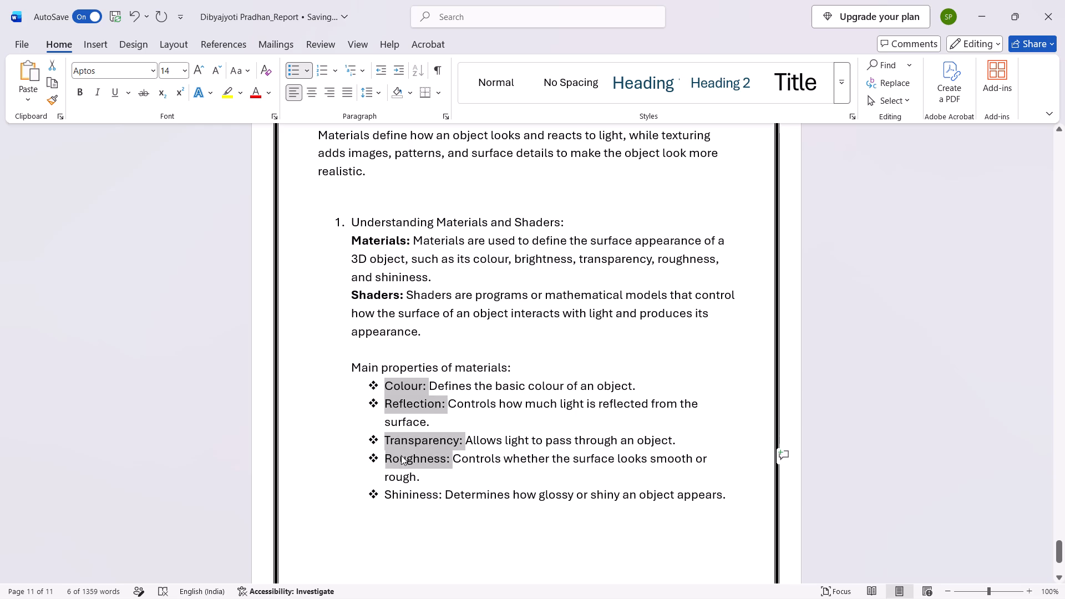
left_click_drag(442, 493, 409, 495, "ctrl")
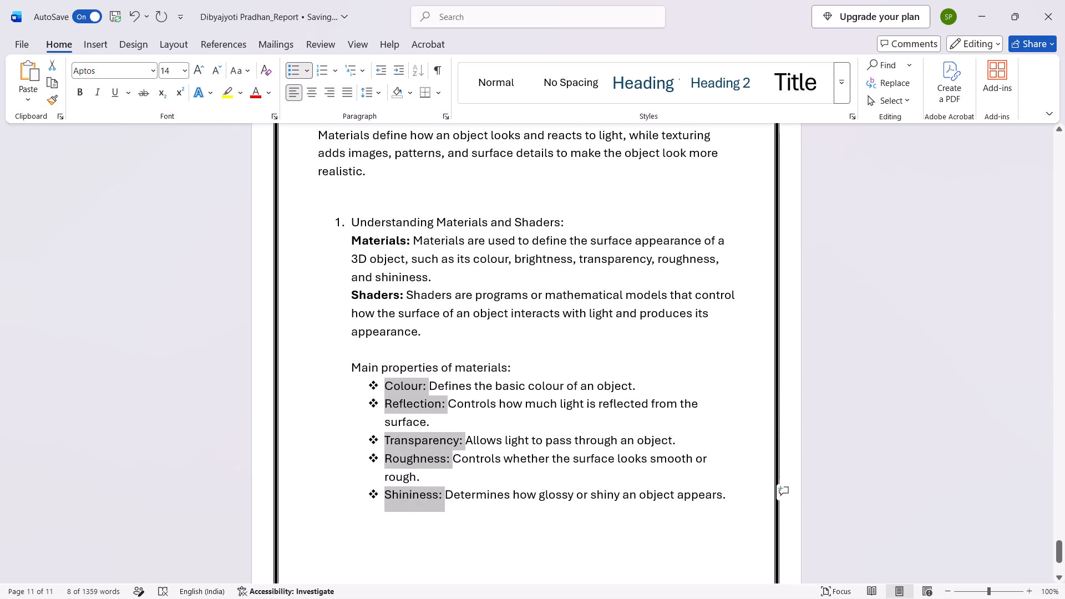
left_click_drag(409, 495, 408, 495, "ctrl")
key("ctrl+v")
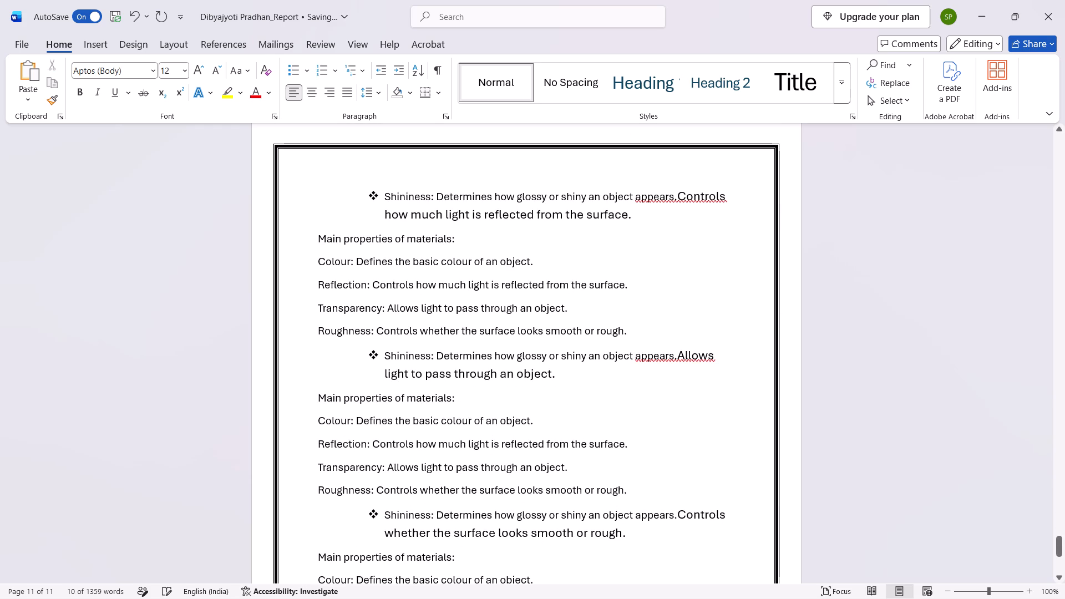
key("ctrl+z")
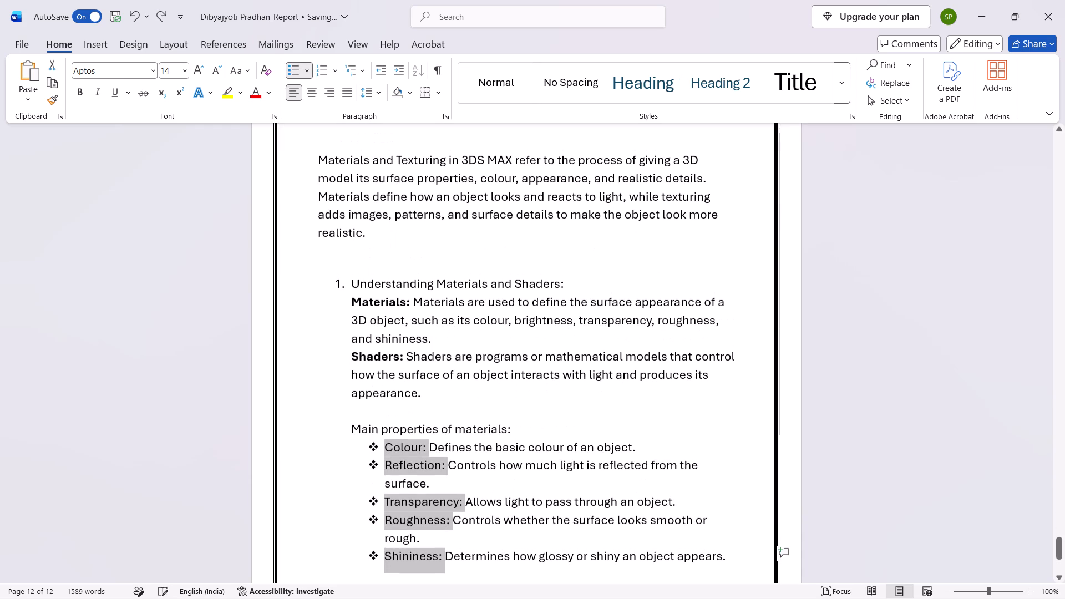
key("ctrl+b")
left_click(488, 451)
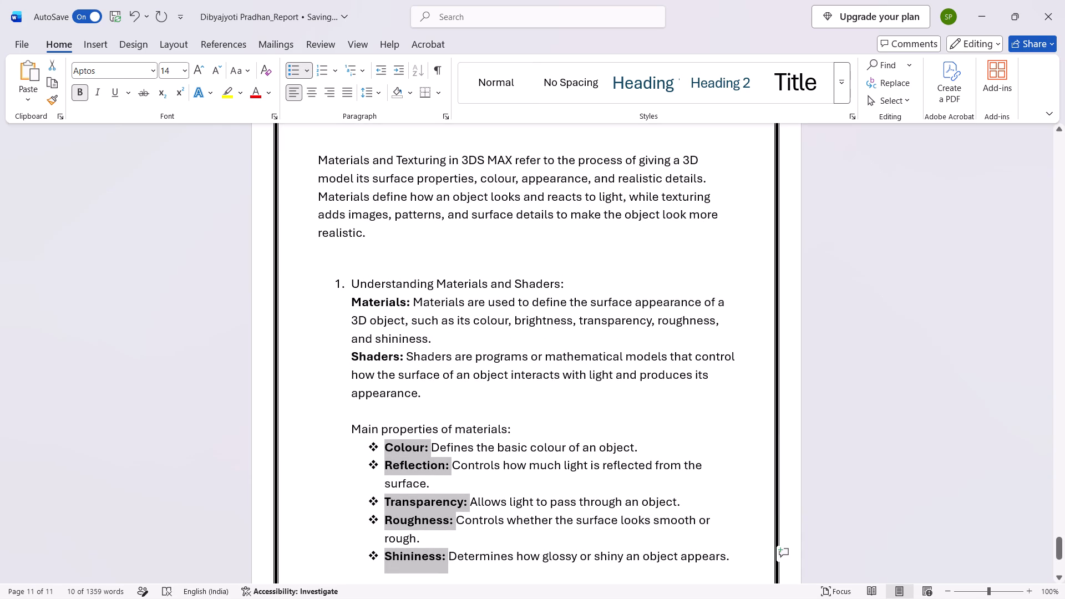
End the bulleted list after the Shininess item and start an empty unbulleted line below it.
scroll(488, 451, "down", 5)
left_click(488, 451)
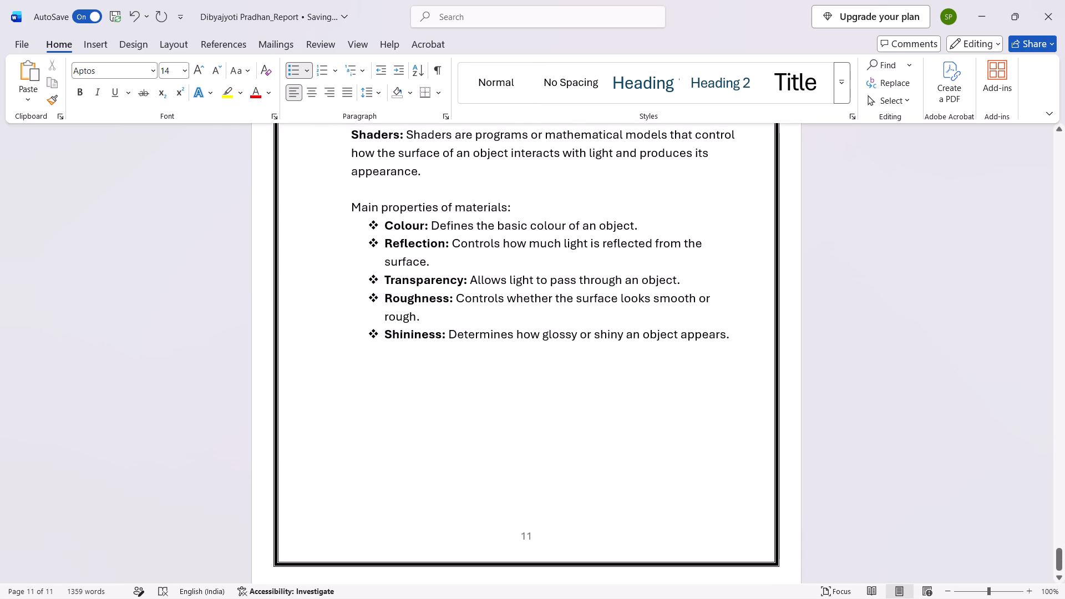
left_click(739, 337)
key("Return")
key("Return")
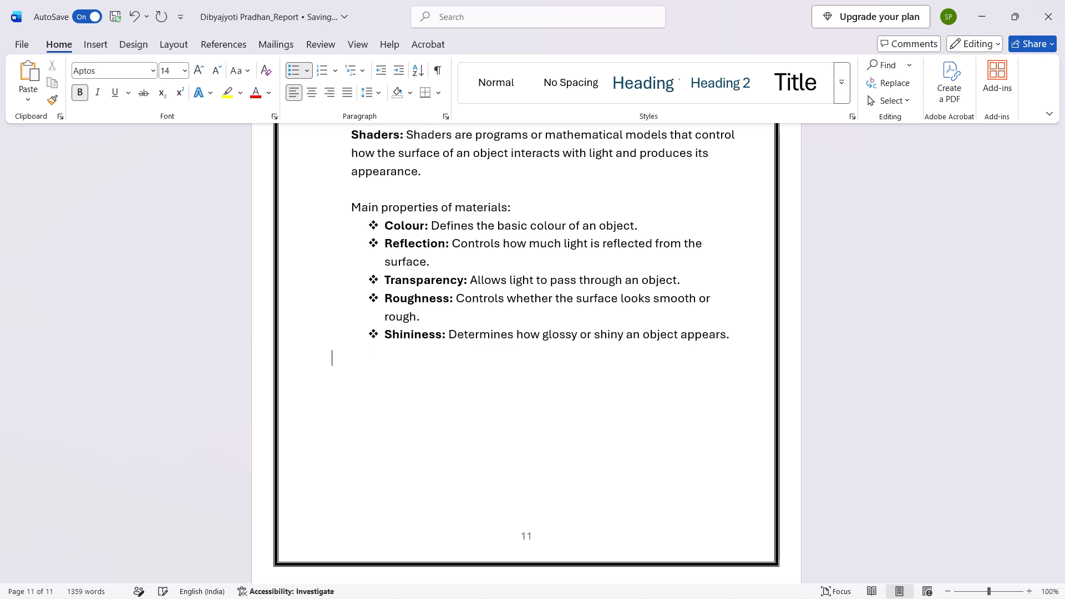
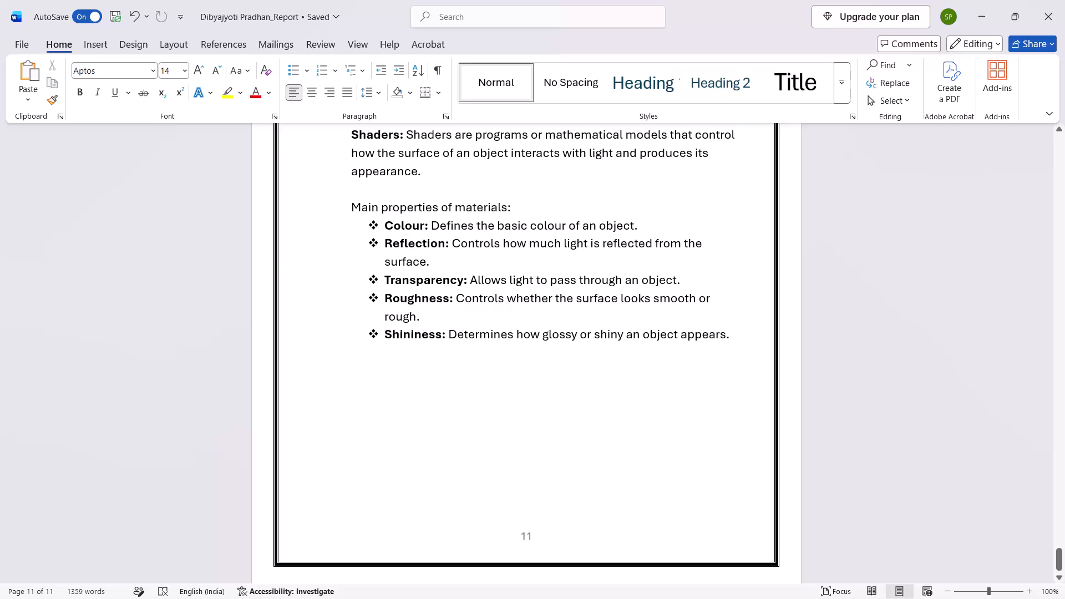
Paste the copied "Examples:" text with its four material lines on an unbulleted, indented line below the Shininess item.
key("BackSpace")
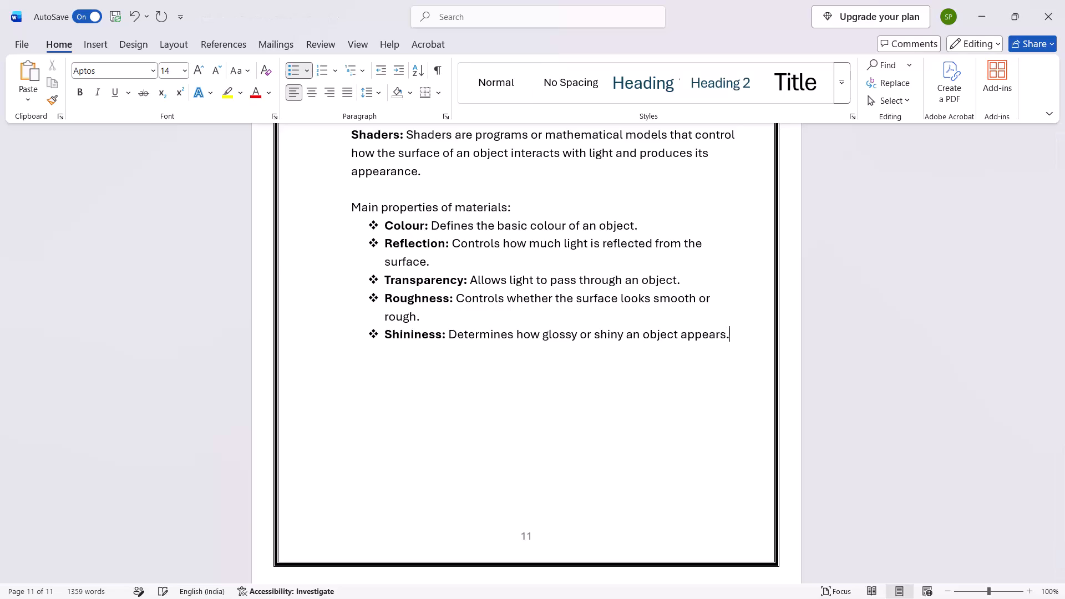
key("Return")
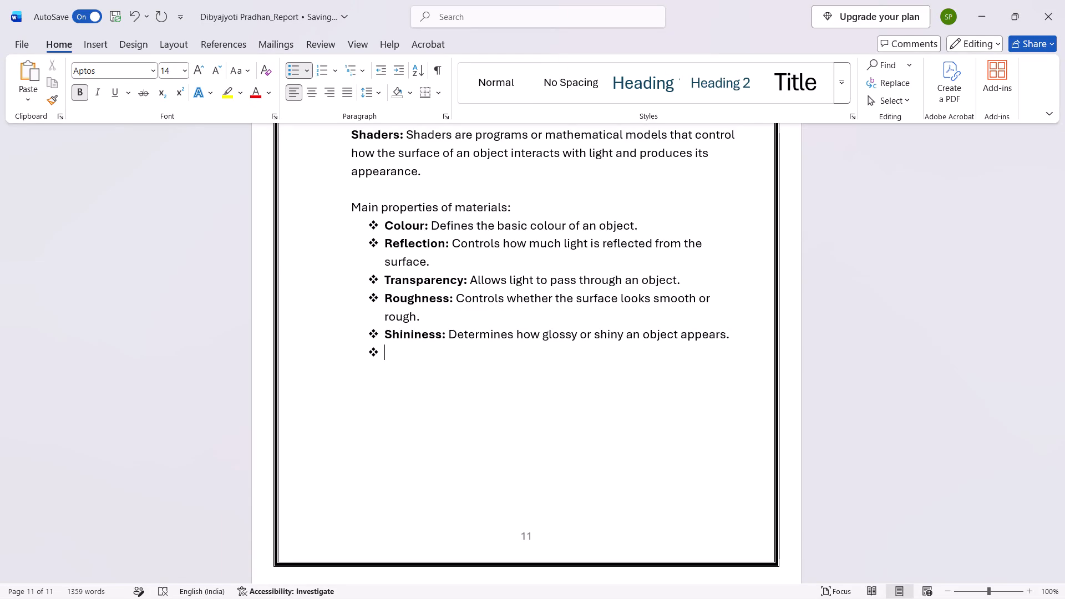
key("BackSpace")
key("Return")
key("BackSpace")
key("BackSpace")
key("BackSpace")
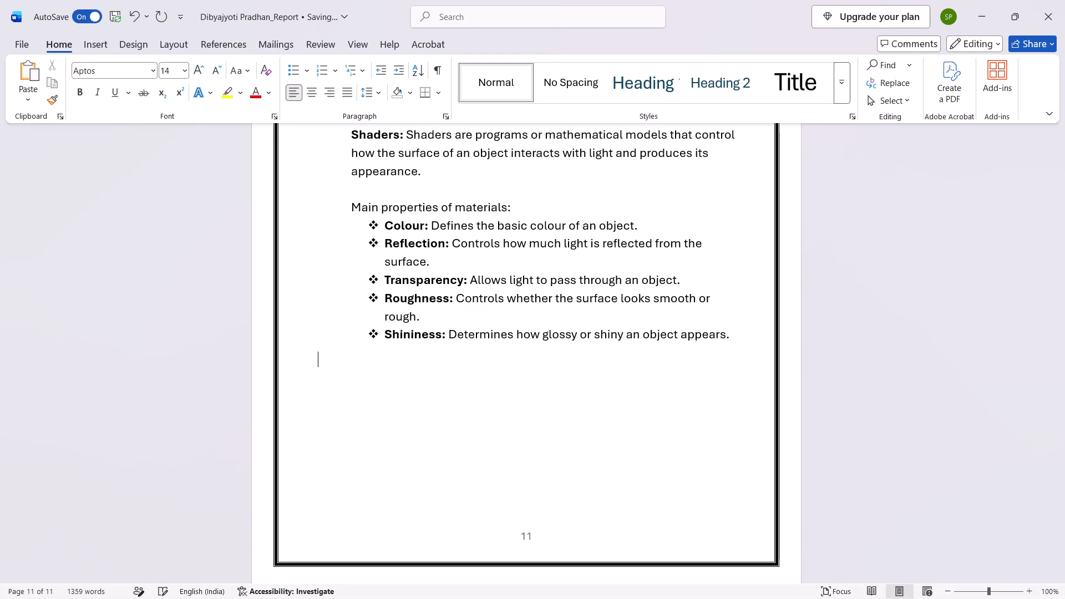
key("Tab")
key("ctrl+v")
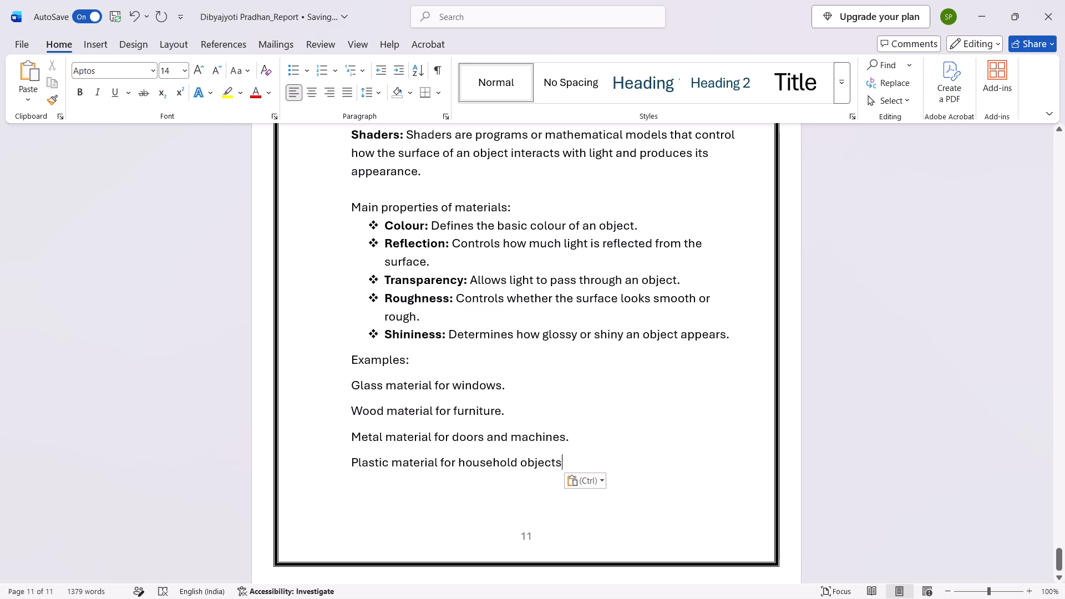
Format the four example lines, from glass for windows to plastic for household objects, as a bulleted list with four-diamond bullets.
left_click_drag(353, 383, 600, 456)
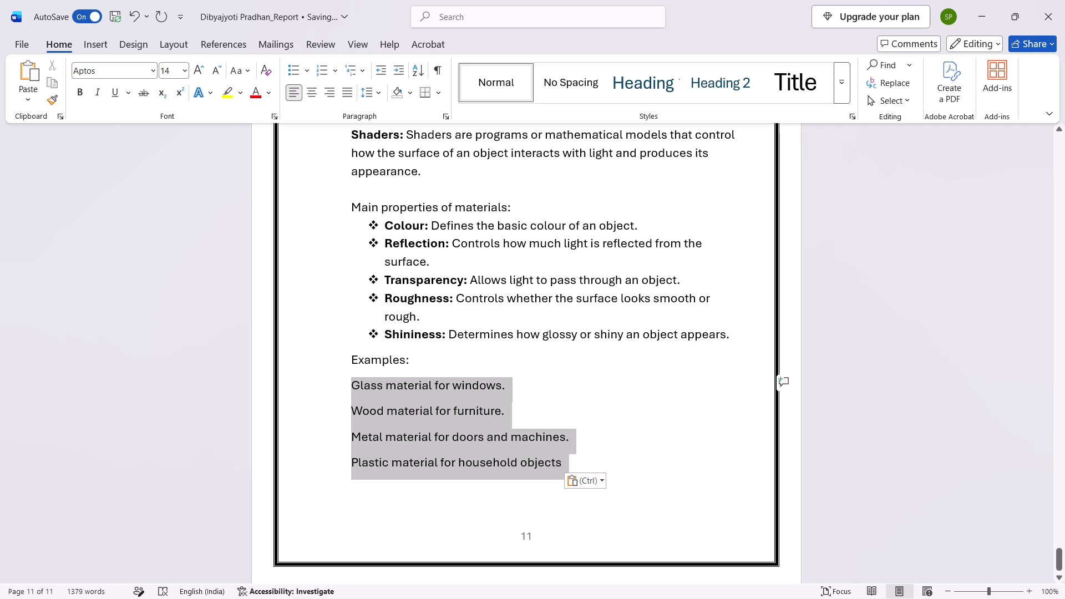
left_click_drag(600, 456, 600, 455)
left_click(729, 435)
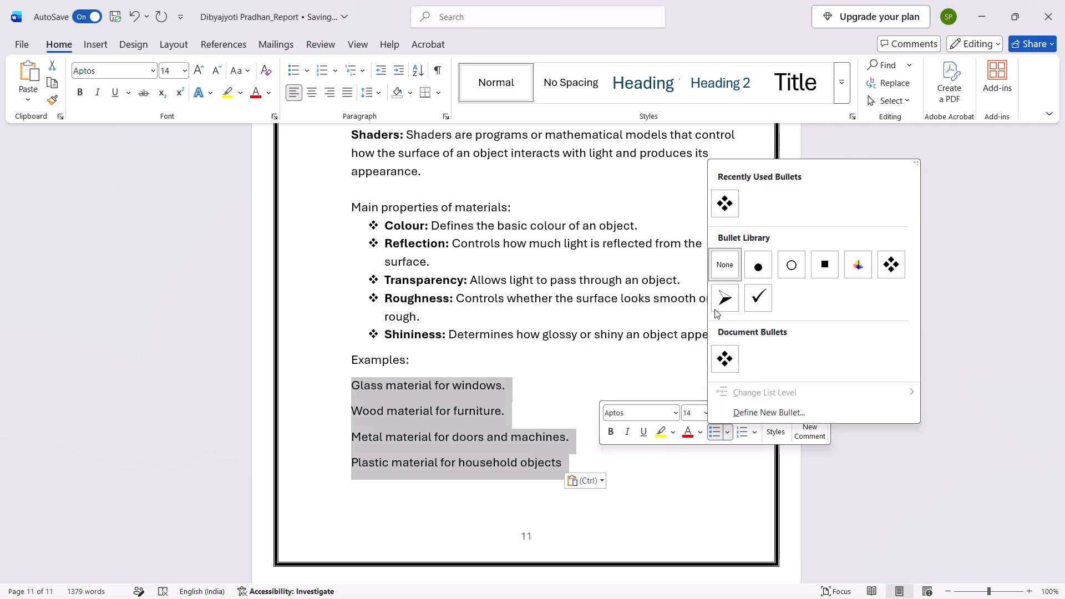
left_click(717, 365)
left_click(397, 430)
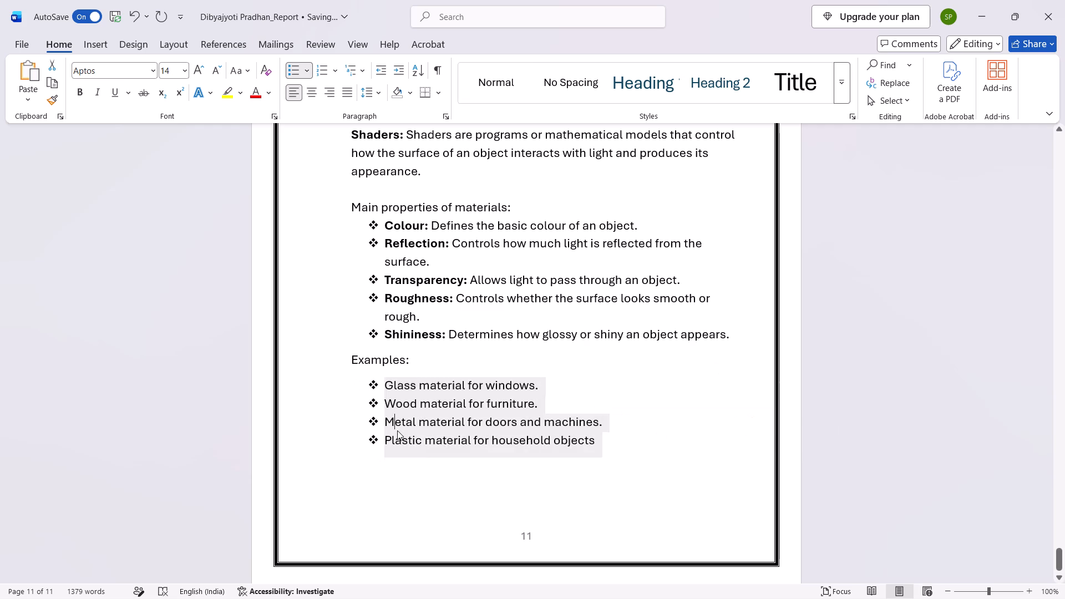
left_click(345, 378)
left_click(617, 446)
scroll(600, 455, "down", 2)
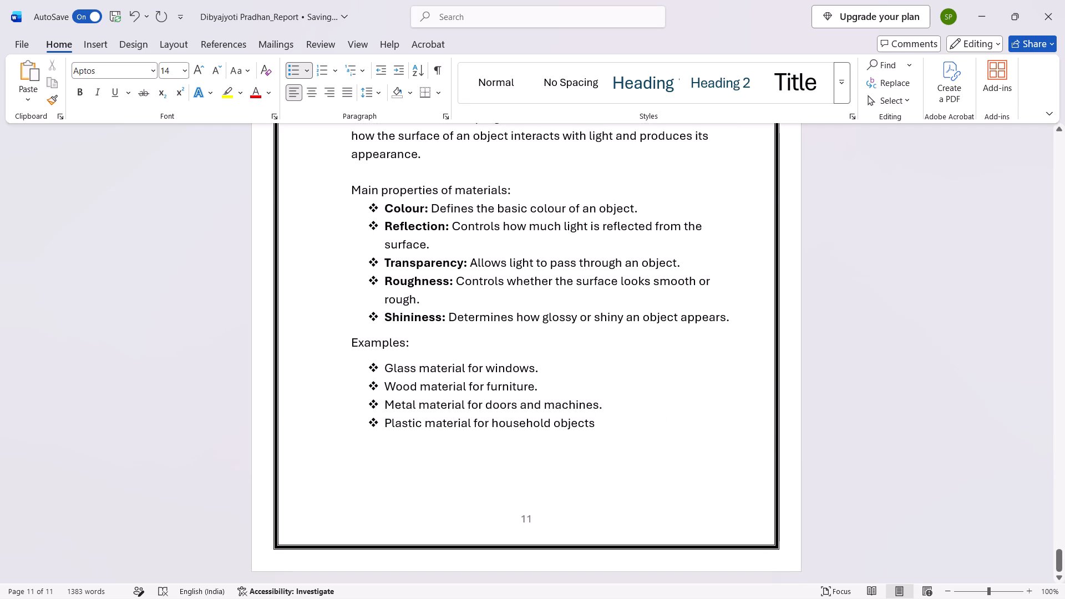
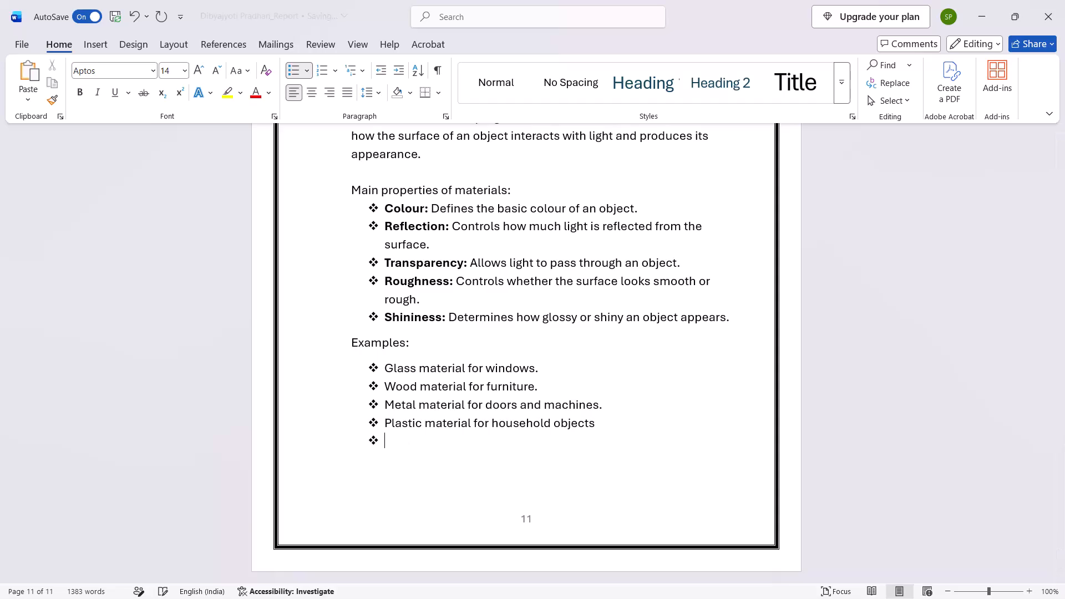
End the examples list and add numbered item 2 with the pasted heading "Creating and Applying Materials Using the Material Editor", removing its duplicate number.
key("Return")
key("Return")
key("Return")
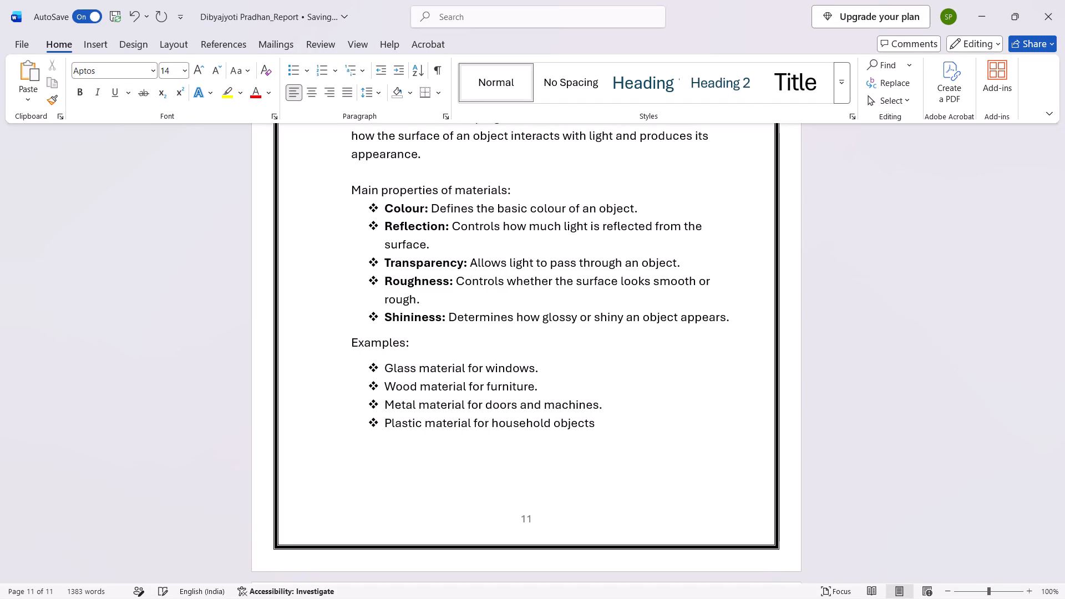
type("2.")
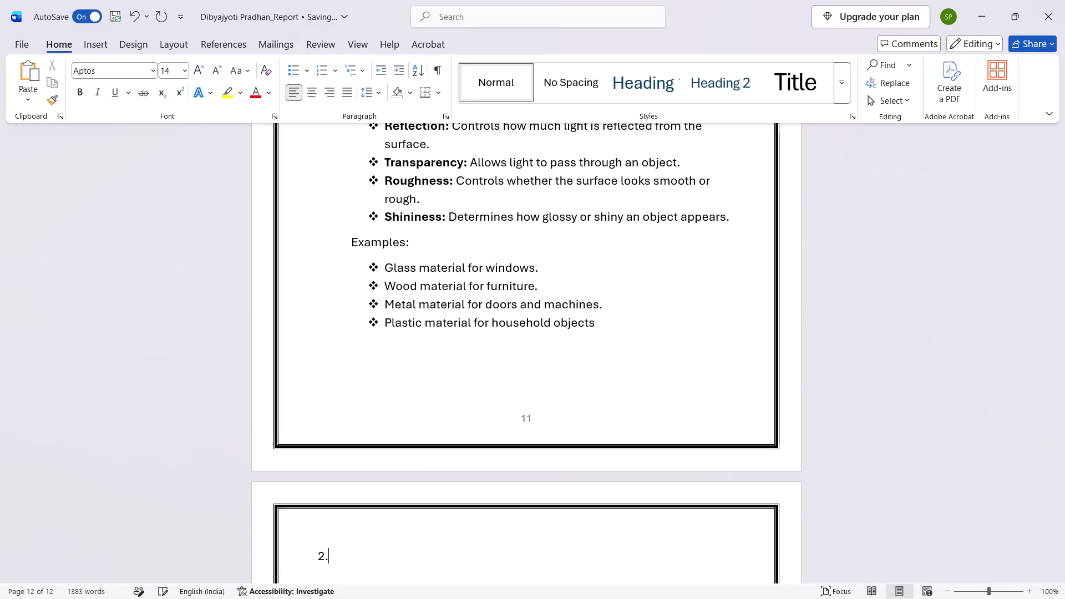
key("space")
key("ctrl+v")
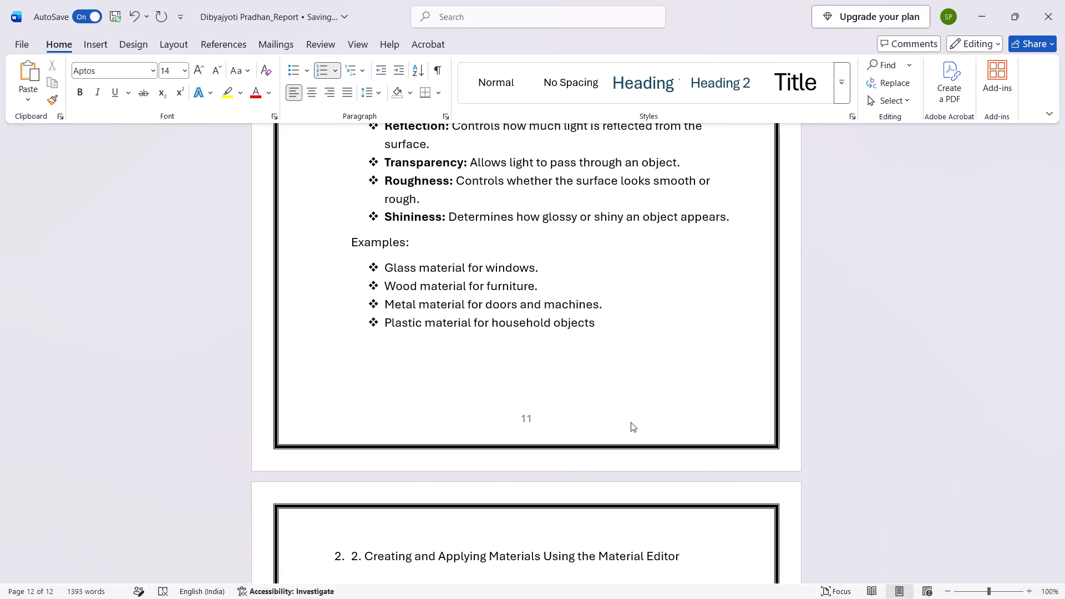
left_click(366, 557)
key("BackSpace")
key("BackSpace")
key("BackSpace")
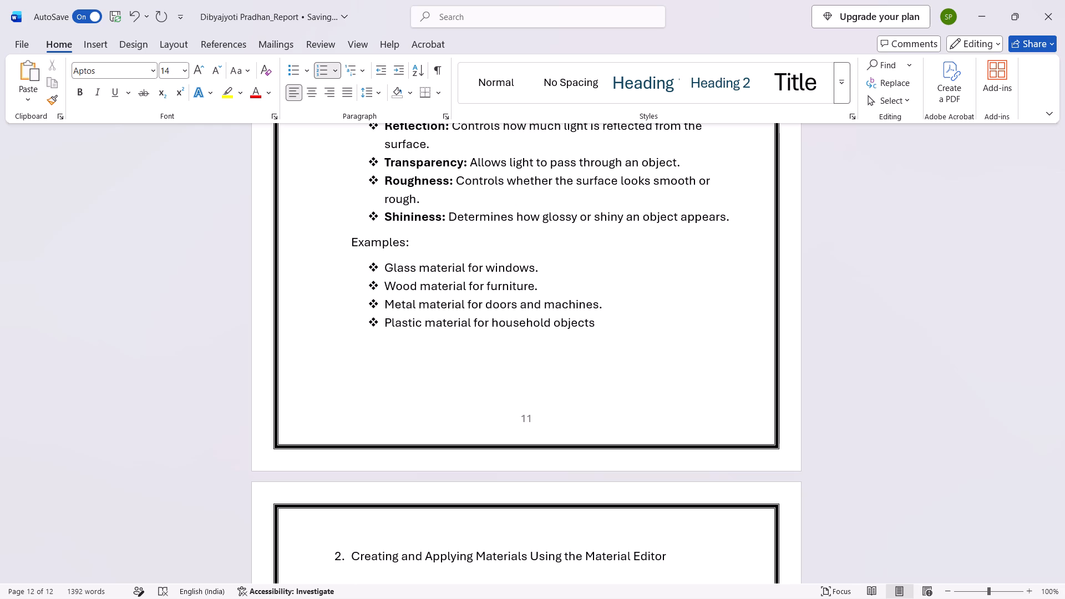
key("ctrl+Right")
key("ctrl+Right")
key("ctrl+Right")
key("ctrl+Right")
key("ctrl+Right")
Make the item 1 heading "Understanding Materials and Shaders:" bold.
scroll(381, 559, "up", 6)
scroll(427, 426, "down", 5)
scroll(429, 427, "up", 5)
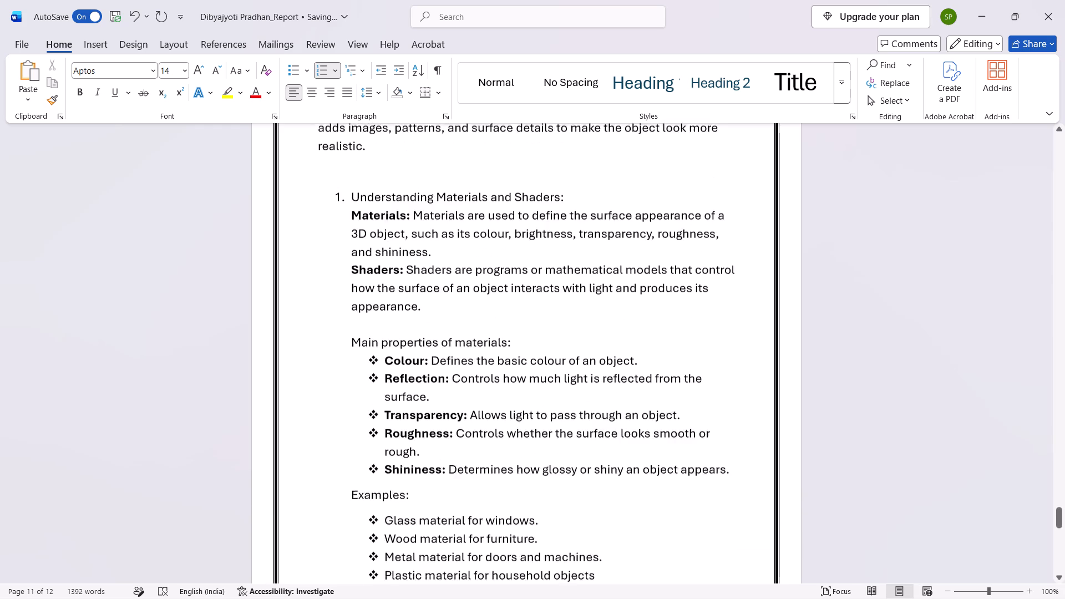
scroll(429, 427, "down", 14)
scroll(584, 342, "up", 12)
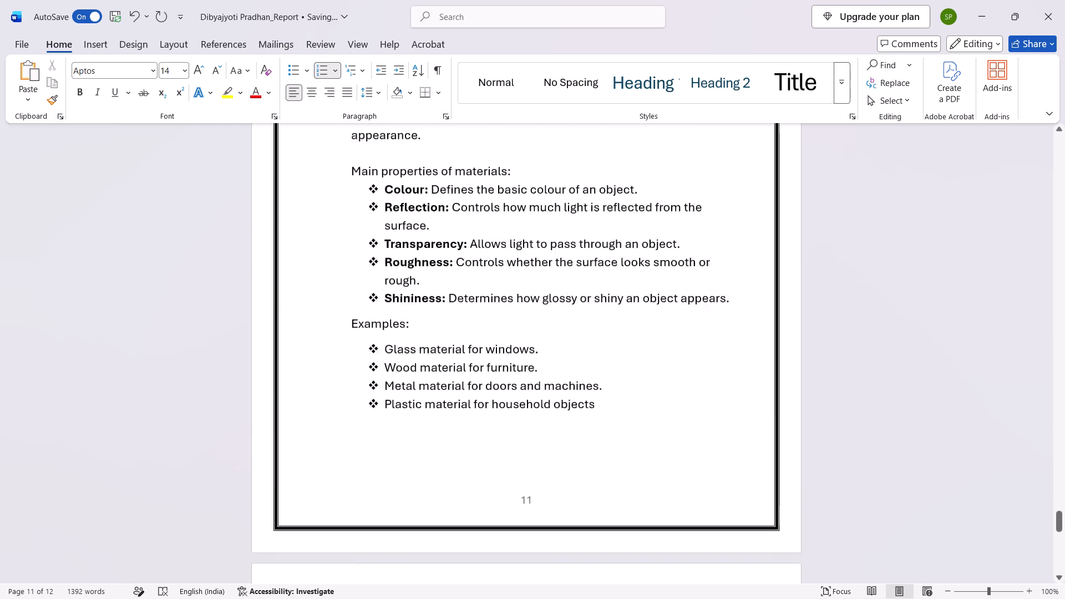
scroll(514, 297, "up", 5)
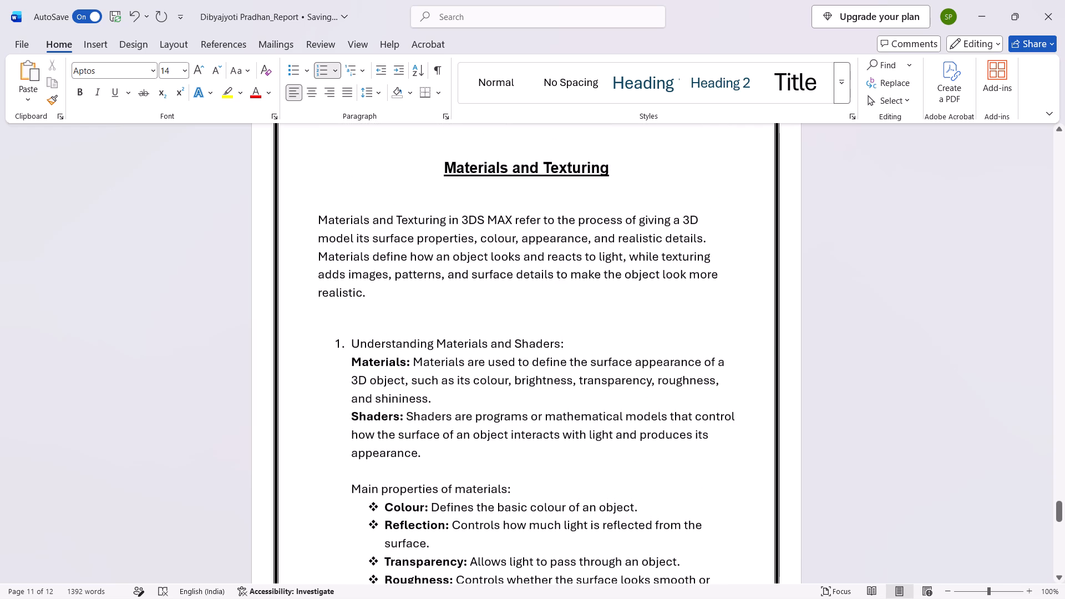
left_click_drag(353, 348, 555, 346)
left_click(555, 346)
left_click_drag(577, 342, 570, 343)
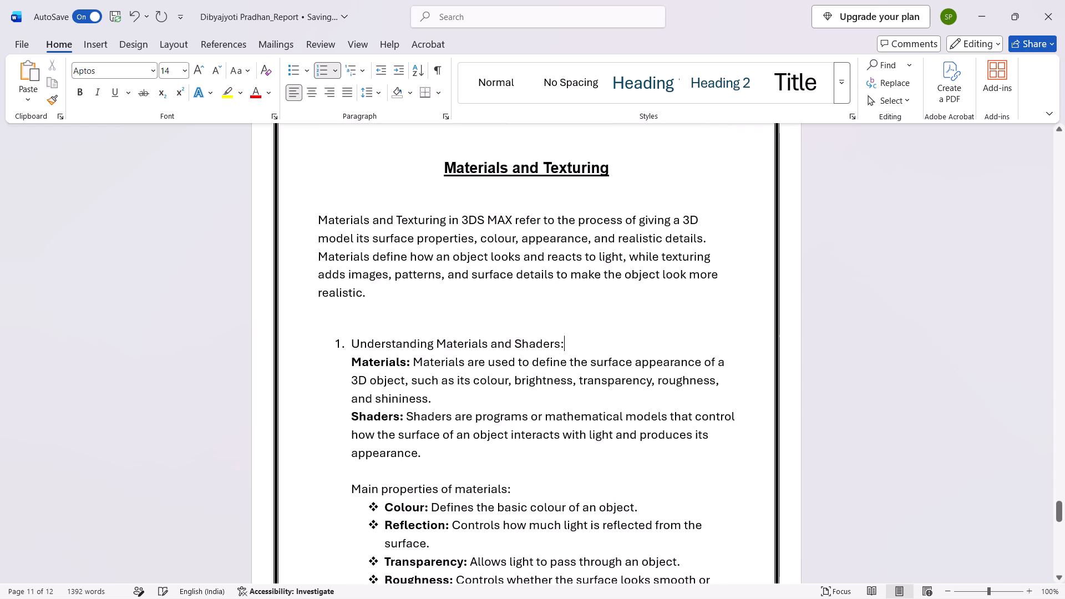
left_click_drag(570, 343, 325, 343)
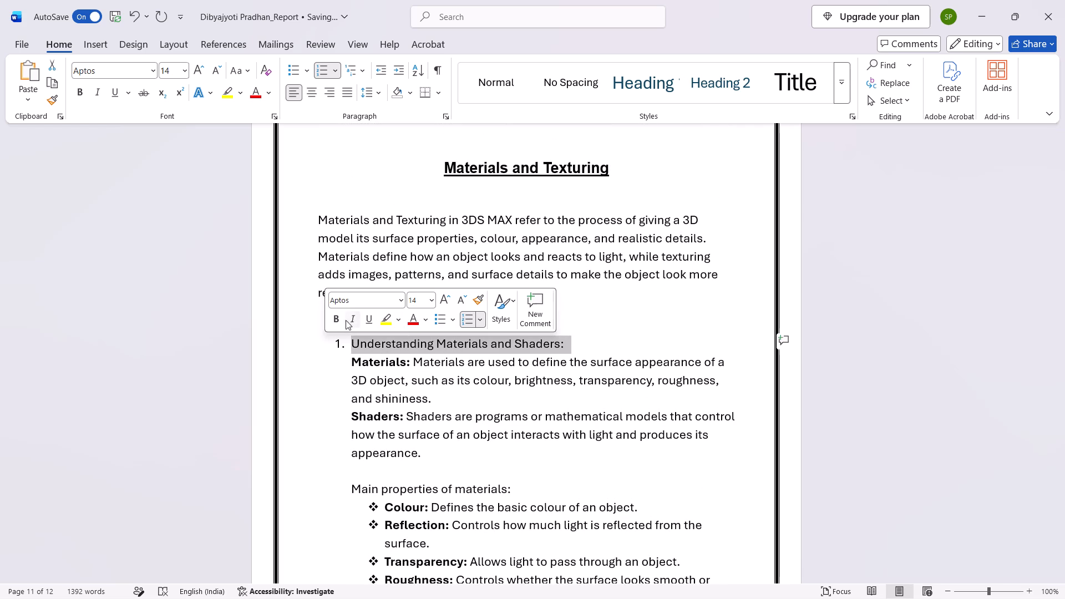
left_click(339, 318)
left_click(399, 391)
Make the item 2 heading "Creating and Applying Materials Using the Material Editor" bold.
scroll(440, 473, "down", 5)
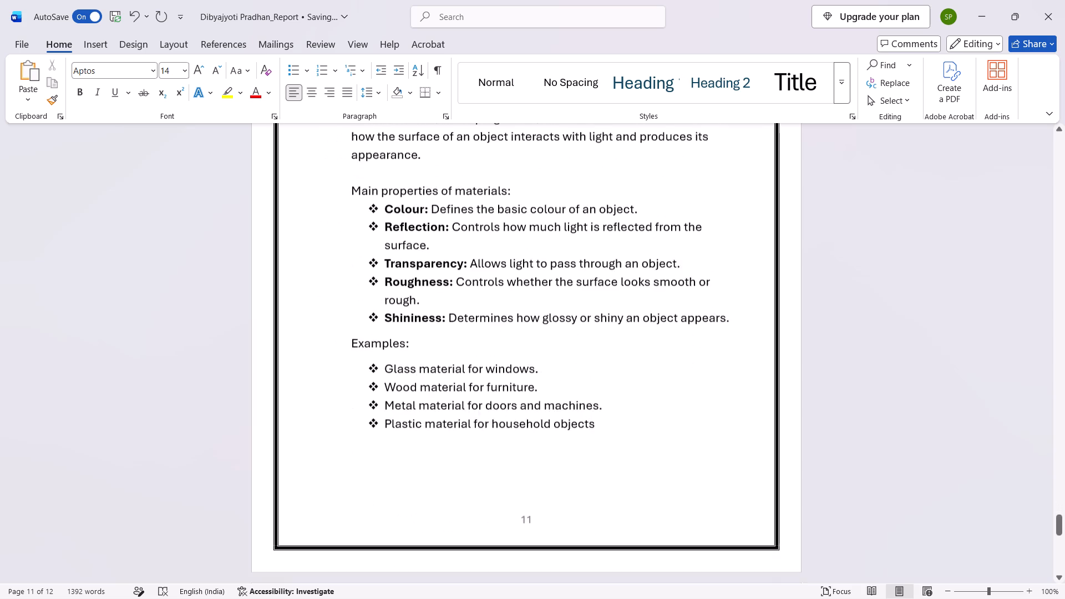
scroll(440, 475, "down", 7)
left_click_drag(670, 422, 351, 421)
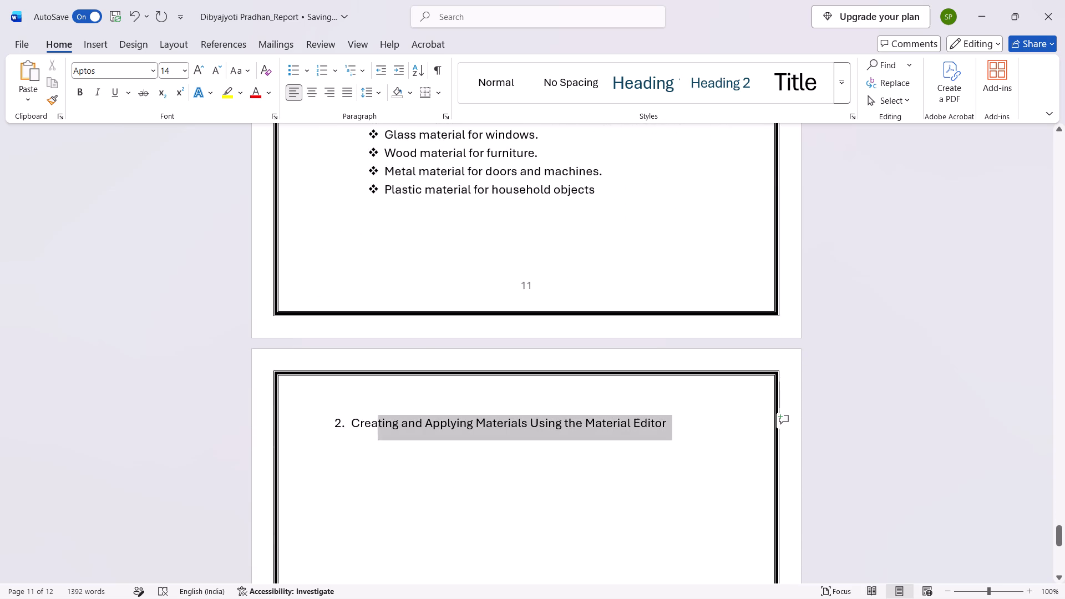
left_click_drag(351, 421, 290, 423)
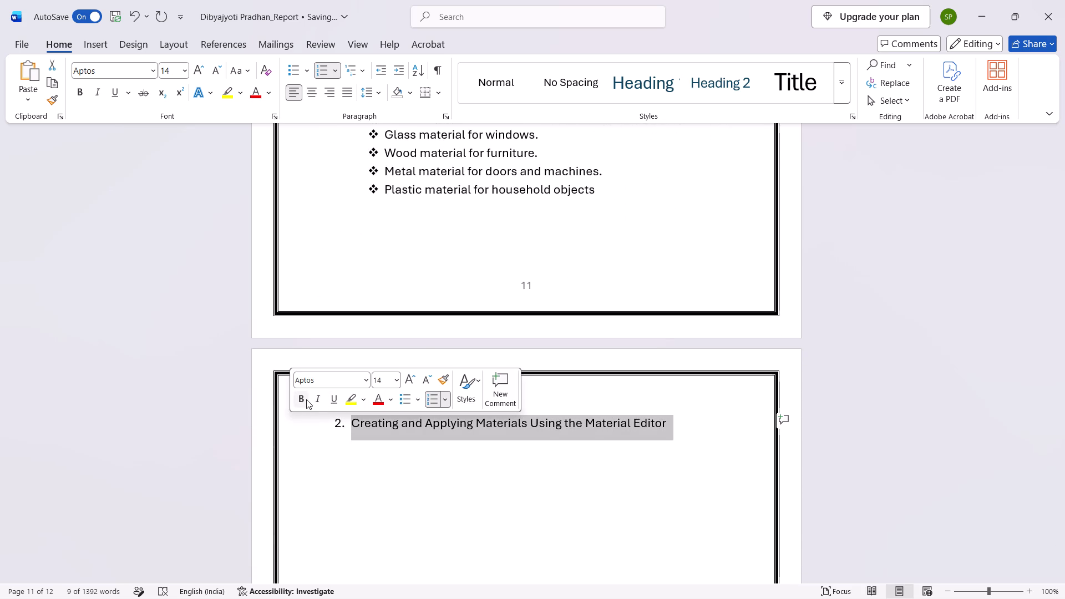
left_click(306, 399)
Add a colon at the end of the item 2 heading and start an unnumbered line below it.
left_click(692, 423)
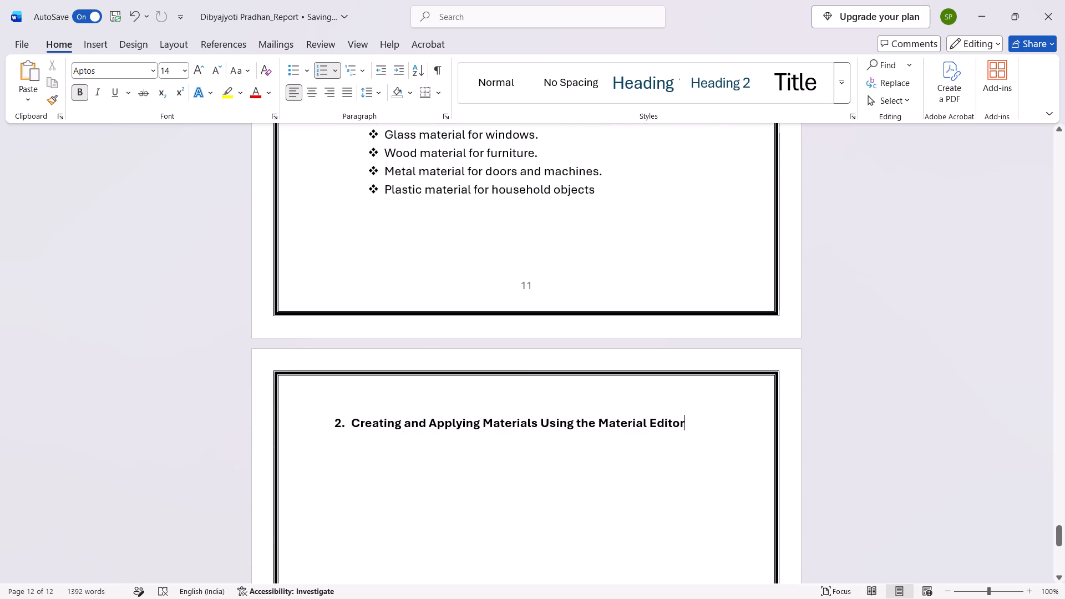
key("shift+colon")
key("Return")
key("Return")
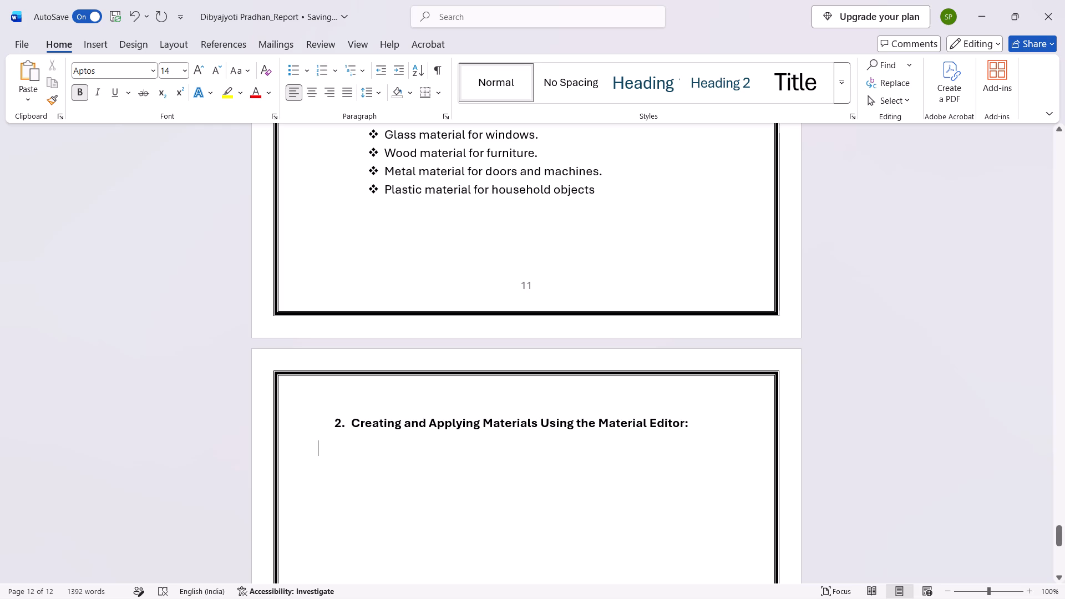
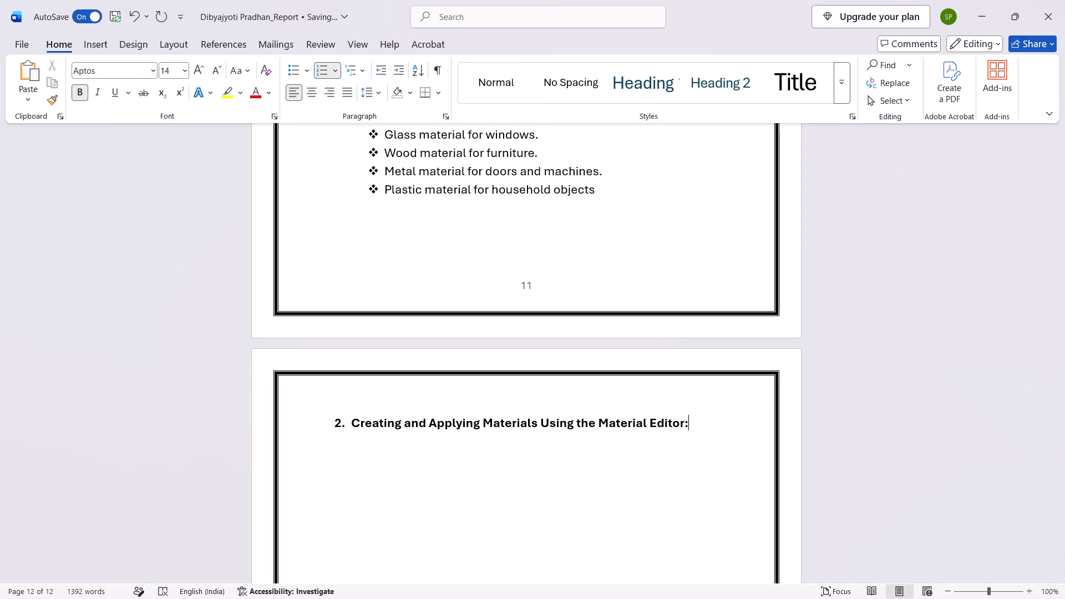
Paste the Material Editor description and the list of steps to create and apply materials below the item 2 heading.
key("Return")
key("BackSpace")
key("Return")
key("ctrl+v")
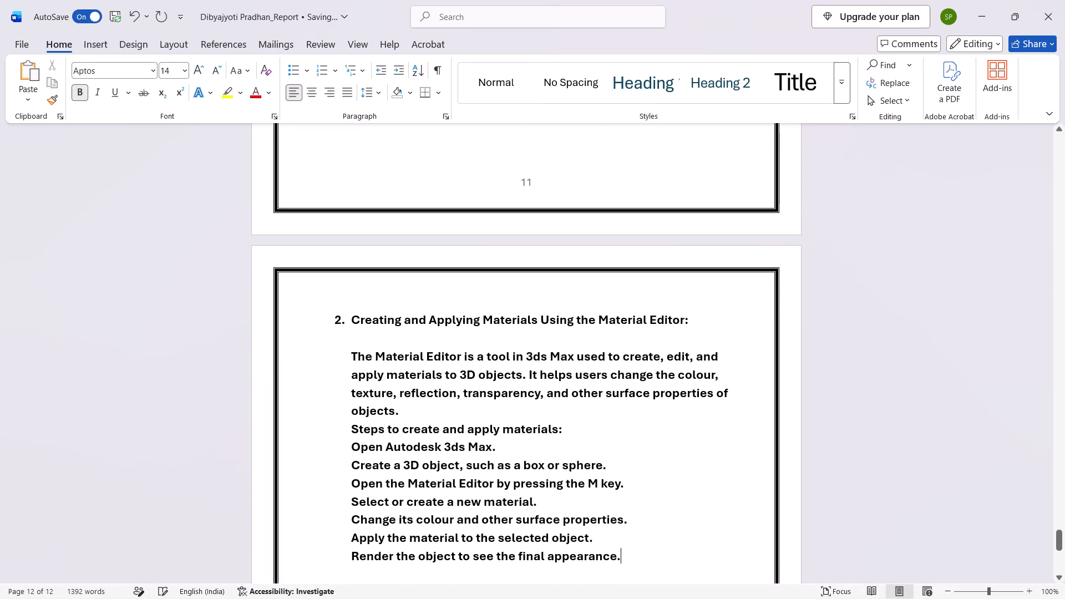
Remove the bold formatting from the text pasted below the item 2 heading.
left_click_drag(334, 352, 676, 550)
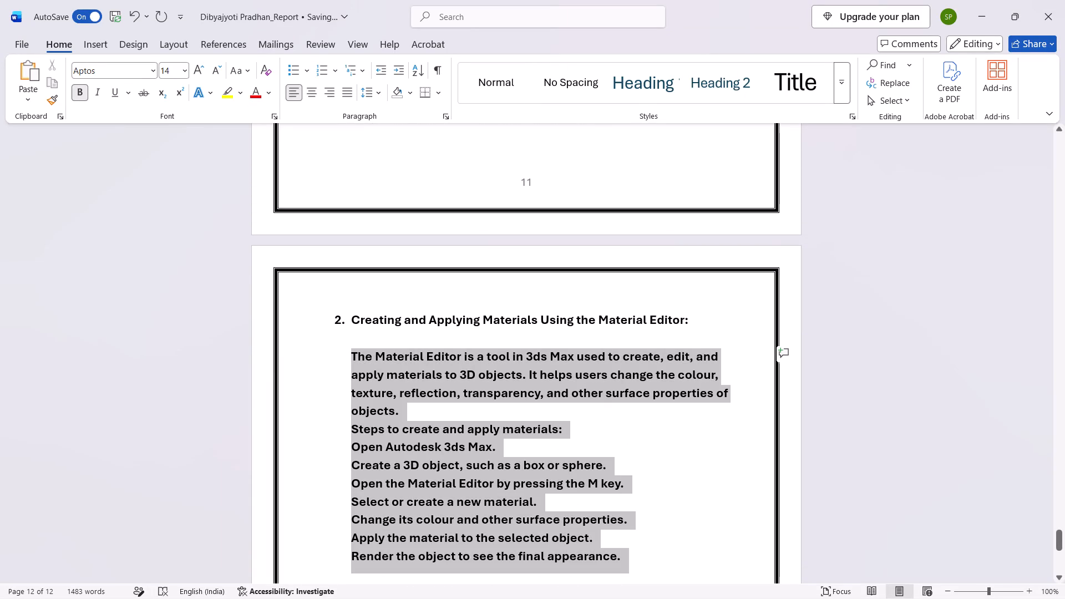
left_click_drag(676, 550, 676, 551)
key("ctrl+b")
left_click(399, 398)
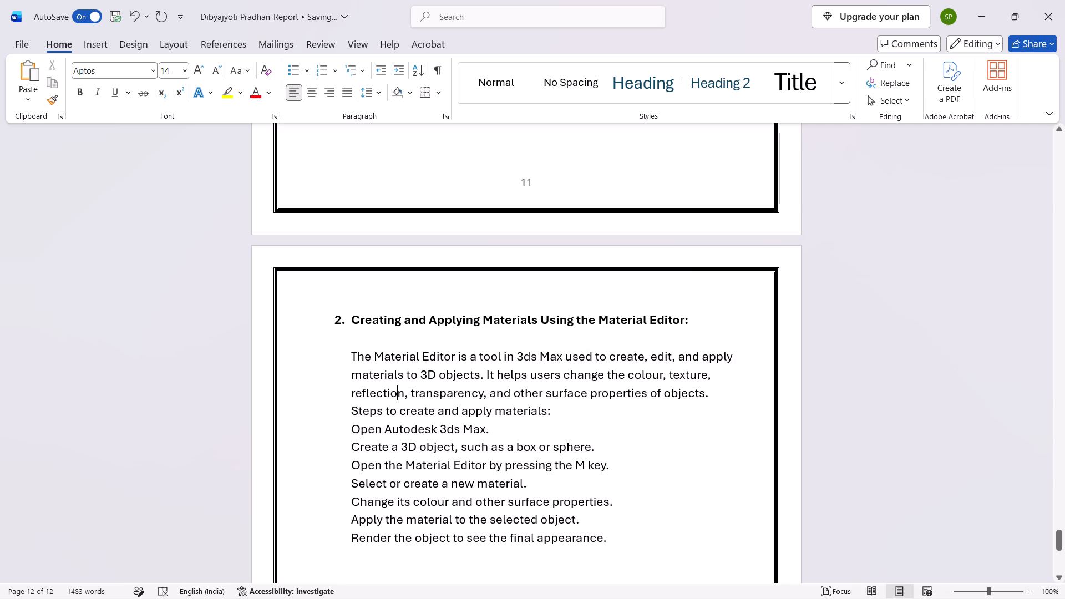
Replace "3ds Max" with "3DS MAX" in the first sentence of the Material Editor paragraph.
left_click_drag(524, 357, 565, 359)
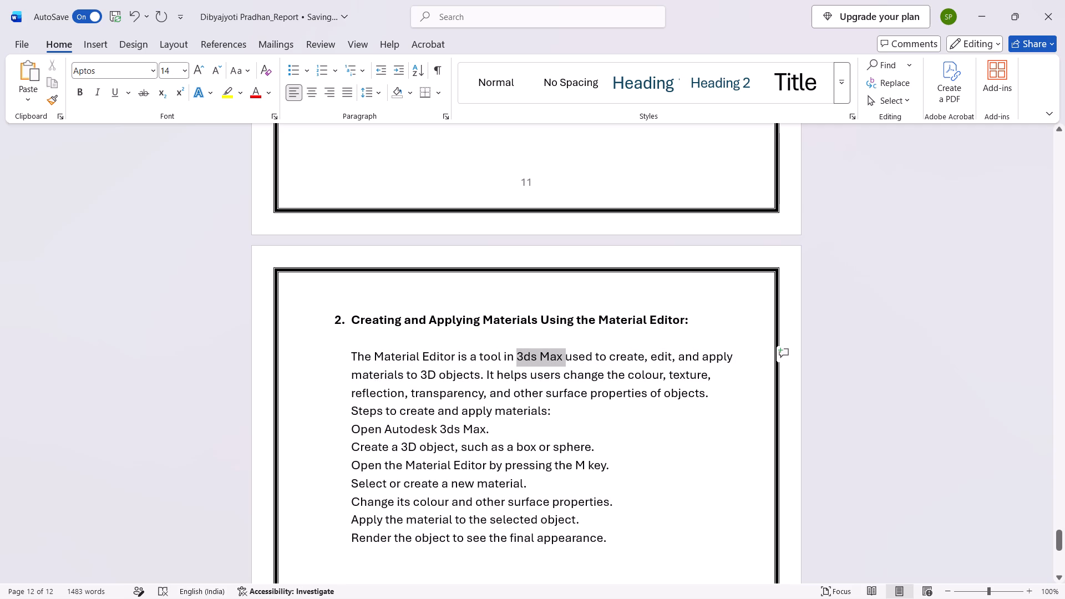
left_click_drag(565, 359, 564, 360)
type("DS")
key("BackSpace")
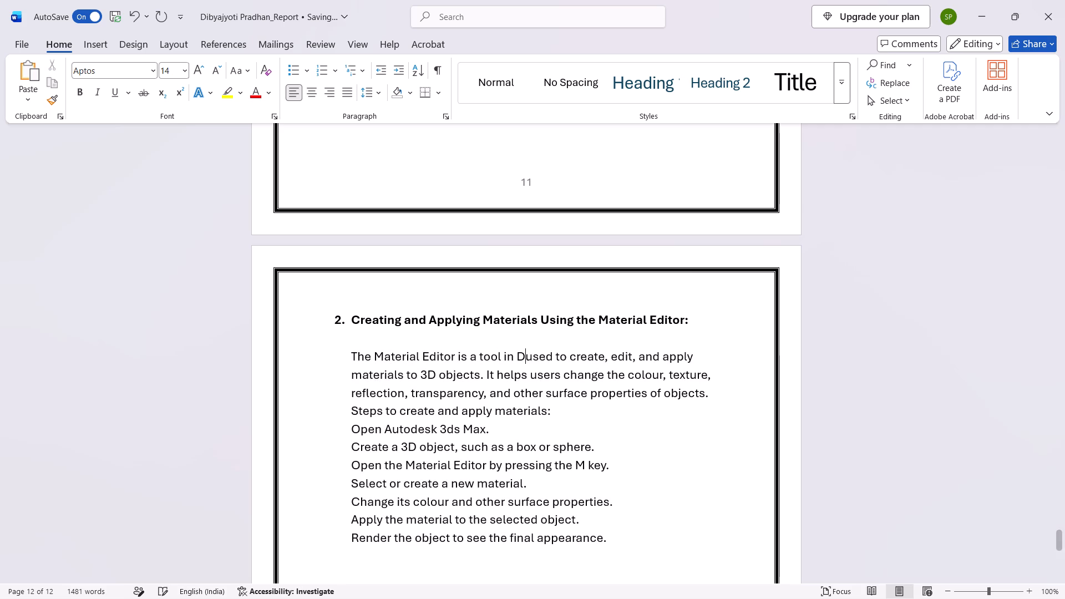
key("BackSpace")
key("BackSpace")
key("space")
type("3DS MAX")
key("space")
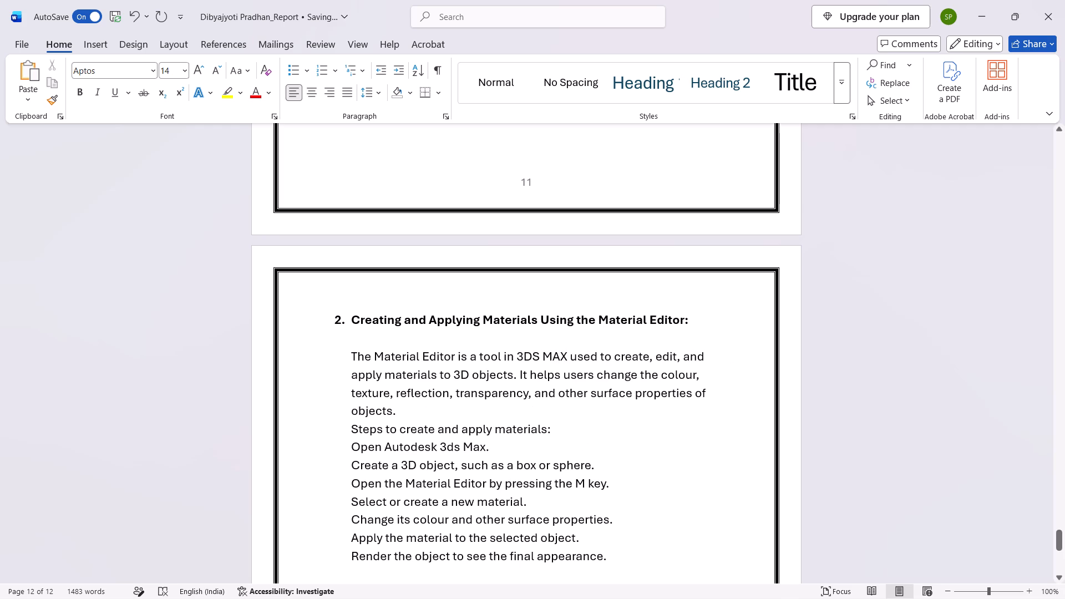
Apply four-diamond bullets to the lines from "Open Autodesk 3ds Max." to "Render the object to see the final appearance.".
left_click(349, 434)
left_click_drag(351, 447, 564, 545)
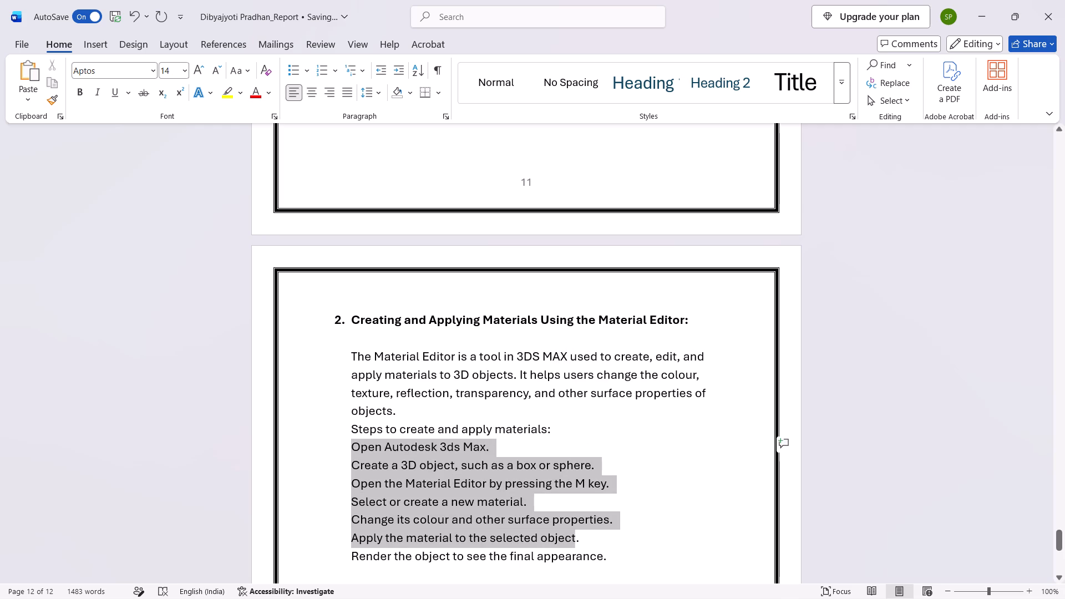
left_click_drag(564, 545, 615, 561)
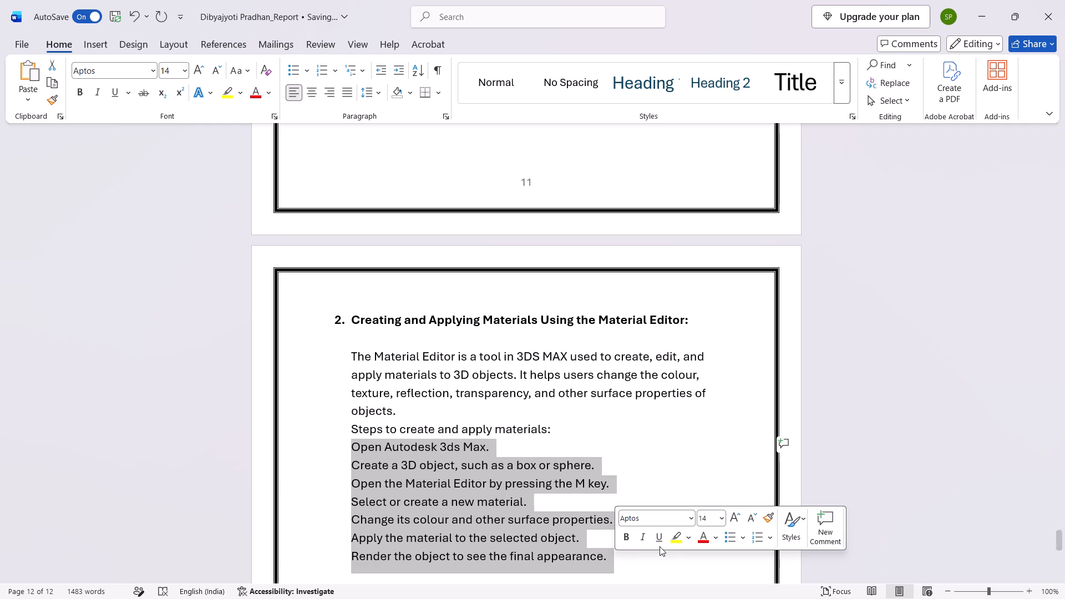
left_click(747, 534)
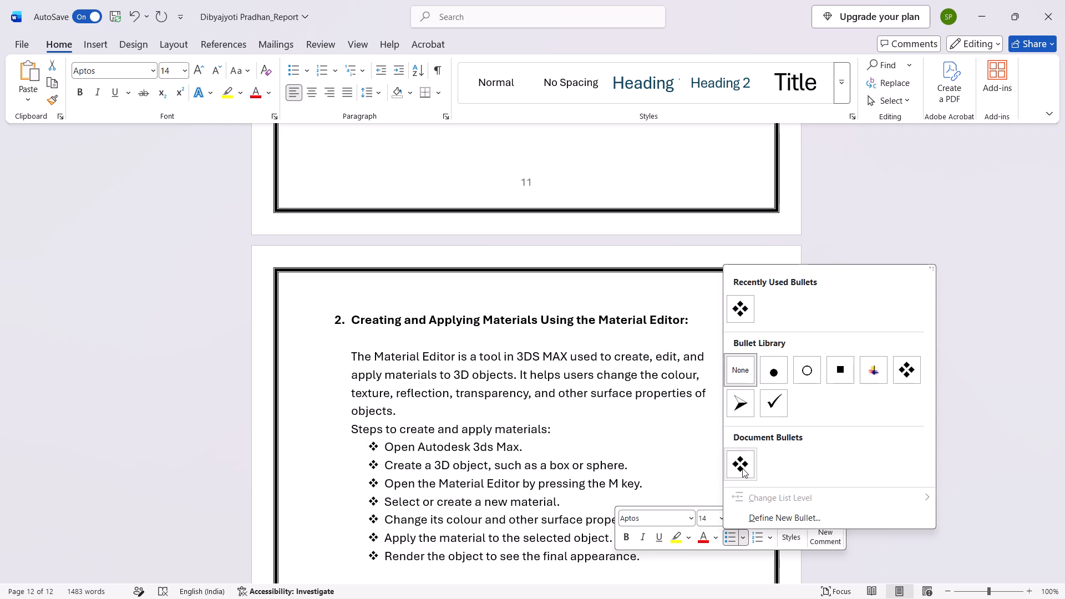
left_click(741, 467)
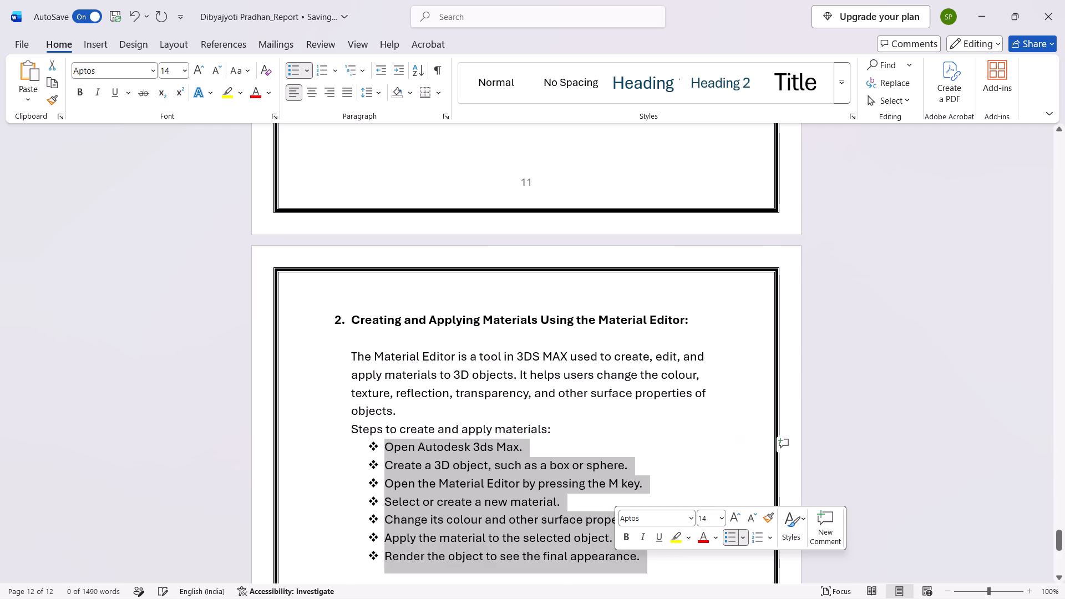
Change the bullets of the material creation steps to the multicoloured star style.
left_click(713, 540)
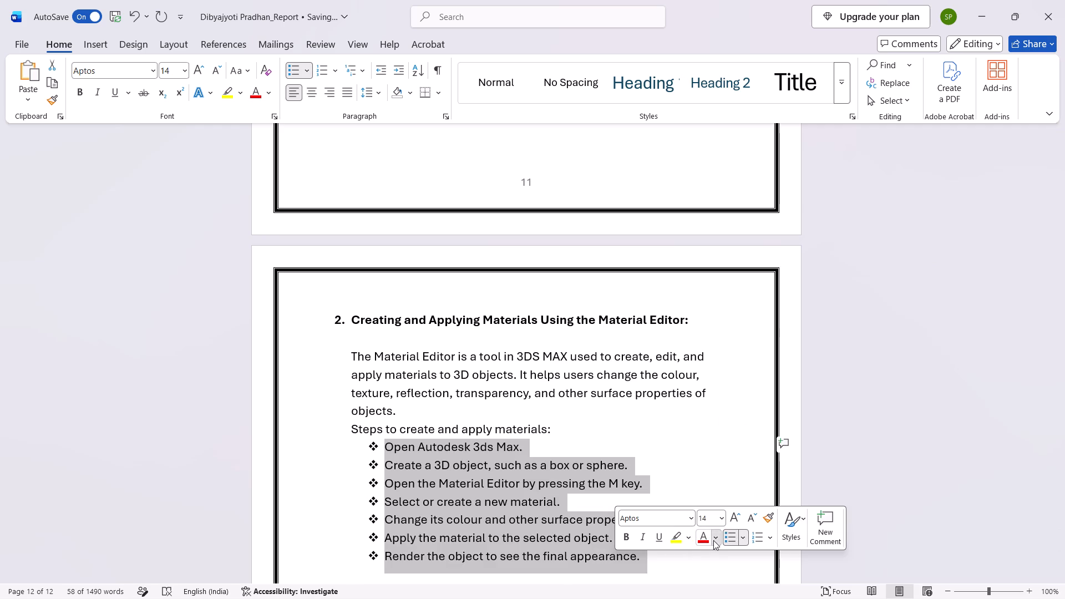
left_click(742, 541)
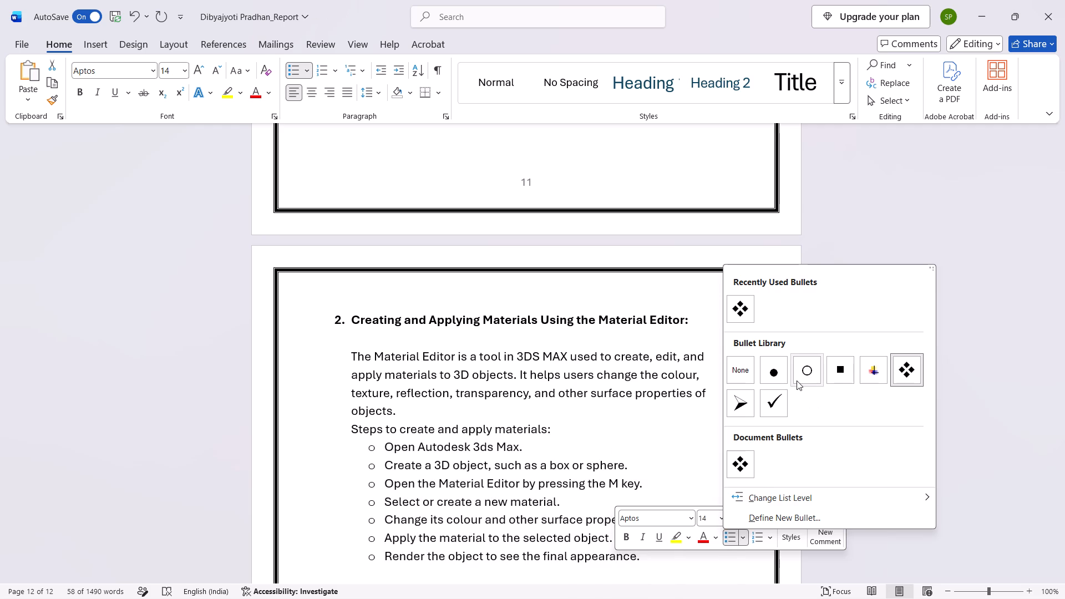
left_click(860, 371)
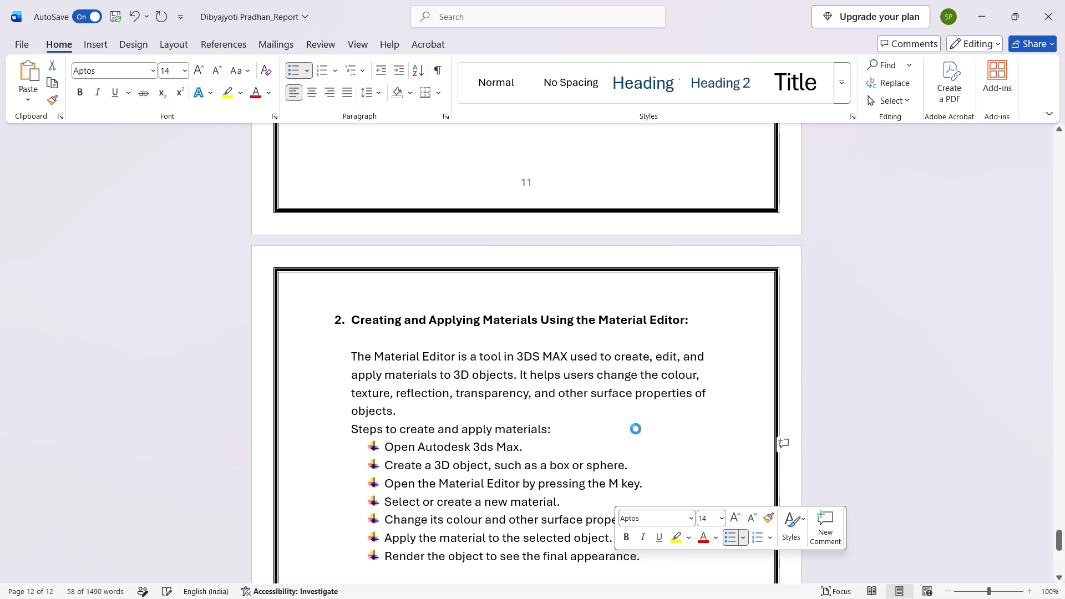
Apply solid square bullets to all lines under "Steps to create and apply materials:".
left_click(747, 535)
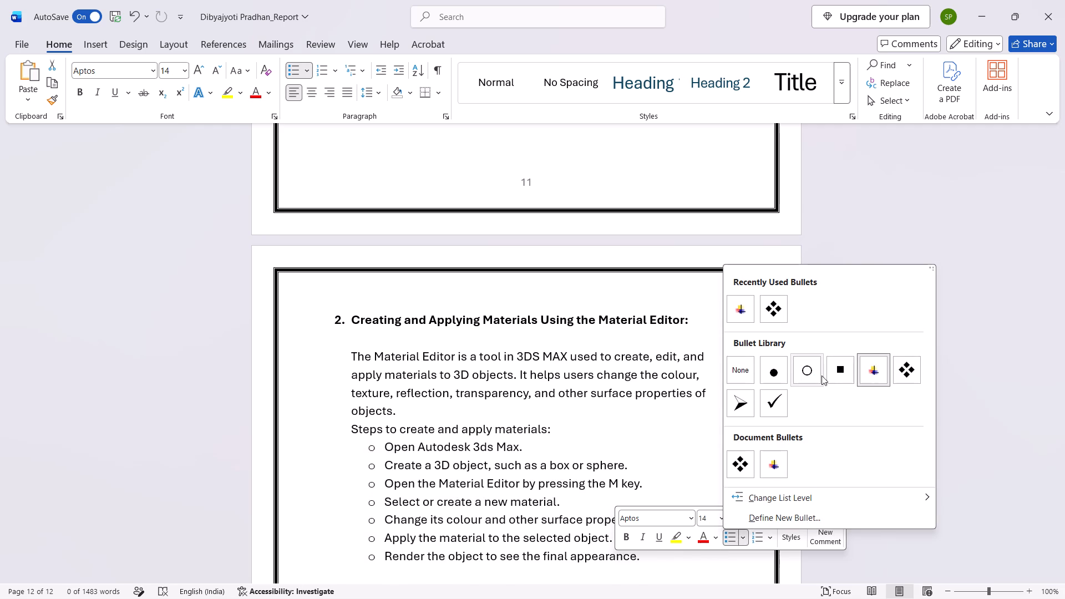
left_click(832, 379)
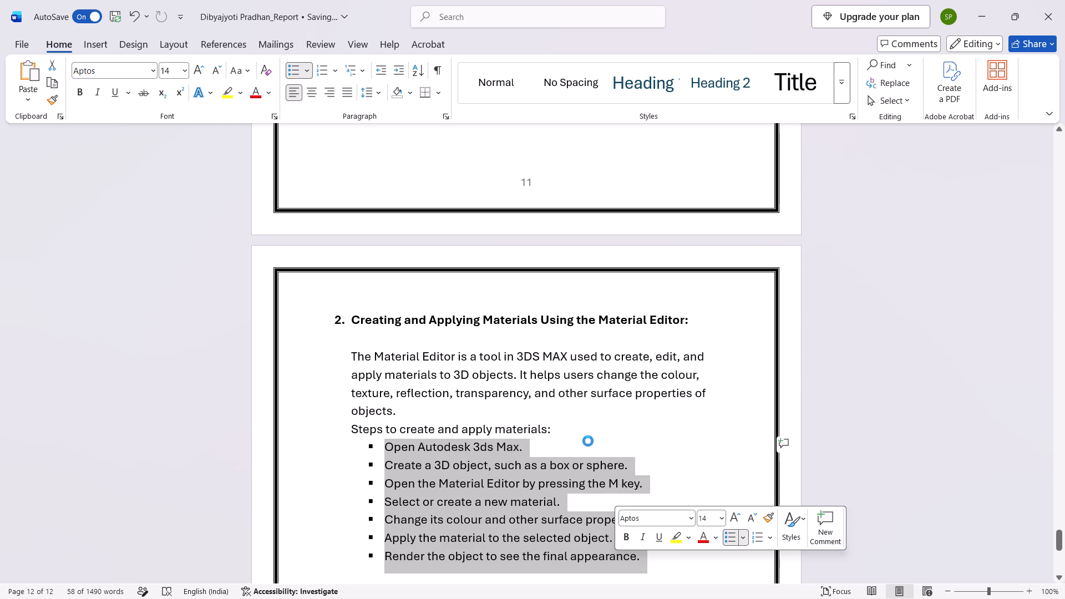
scroll(564, 393, "down", 5)
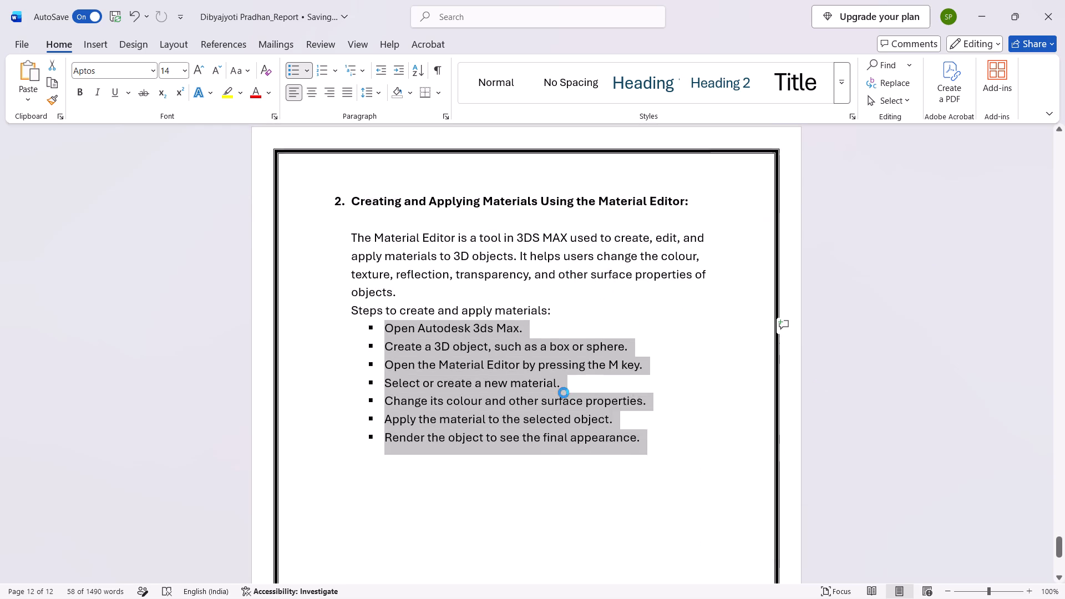
scroll(564, 393, "up", 13)
scroll(564, 393, "down", 13)
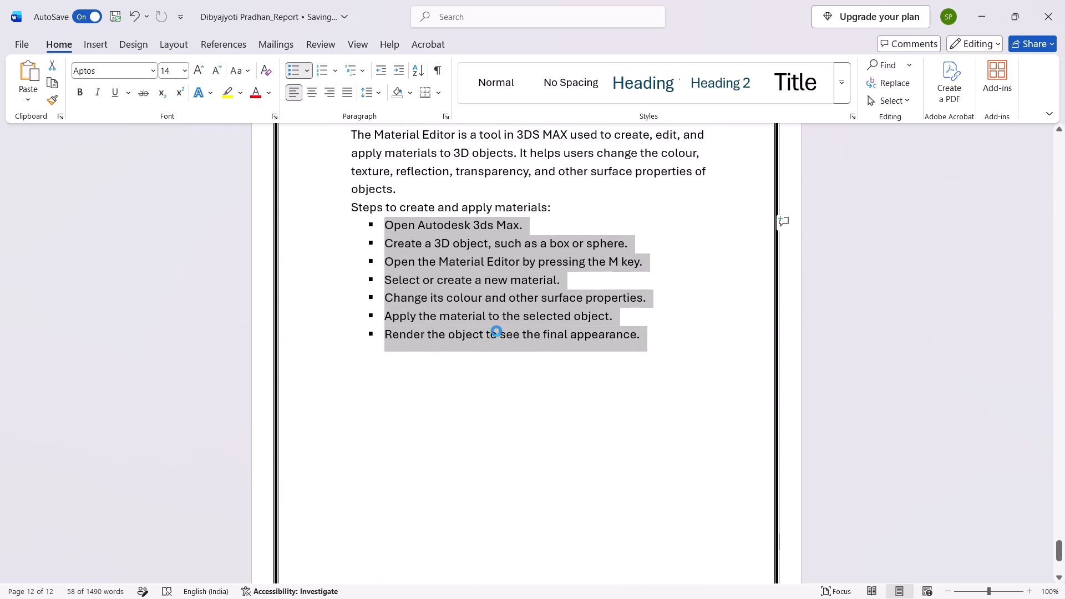
left_click(496, 331)
left_click(650, 334)
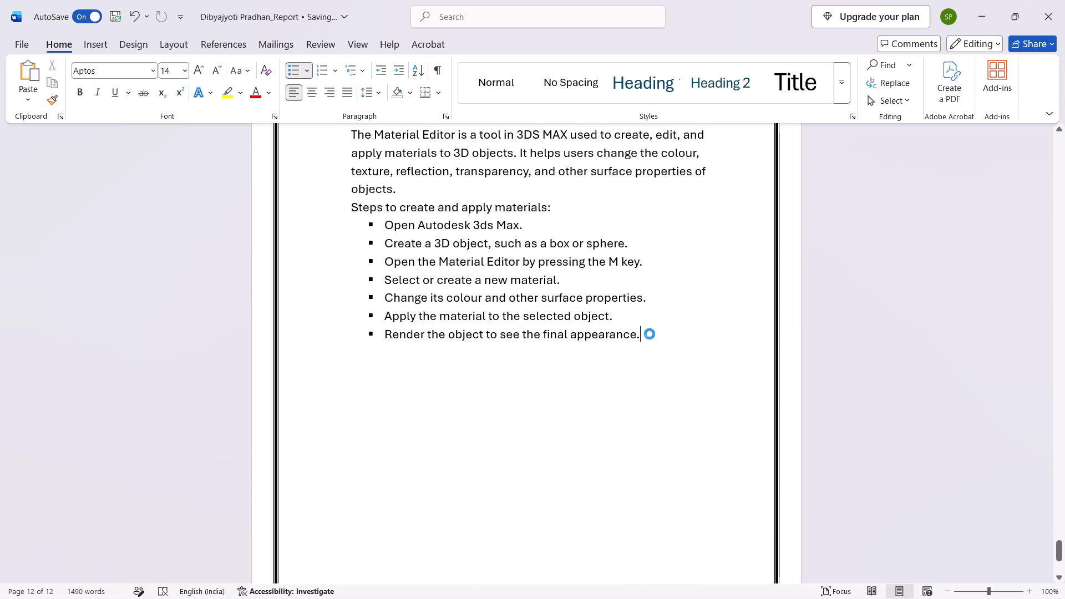
Replace "3ds Max" with "3DS MAX" in the first bullet, "Open Autodesk", keeping the full stop at the end.
scroll(575, 363, "up", 1)
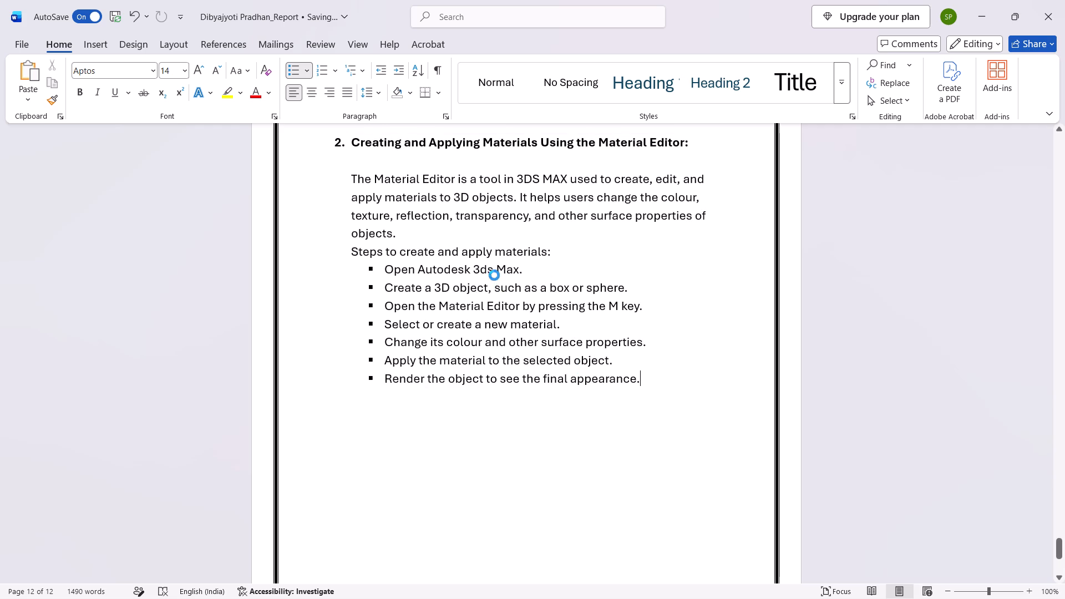
left_click_drag(525, 266, 486, 272)
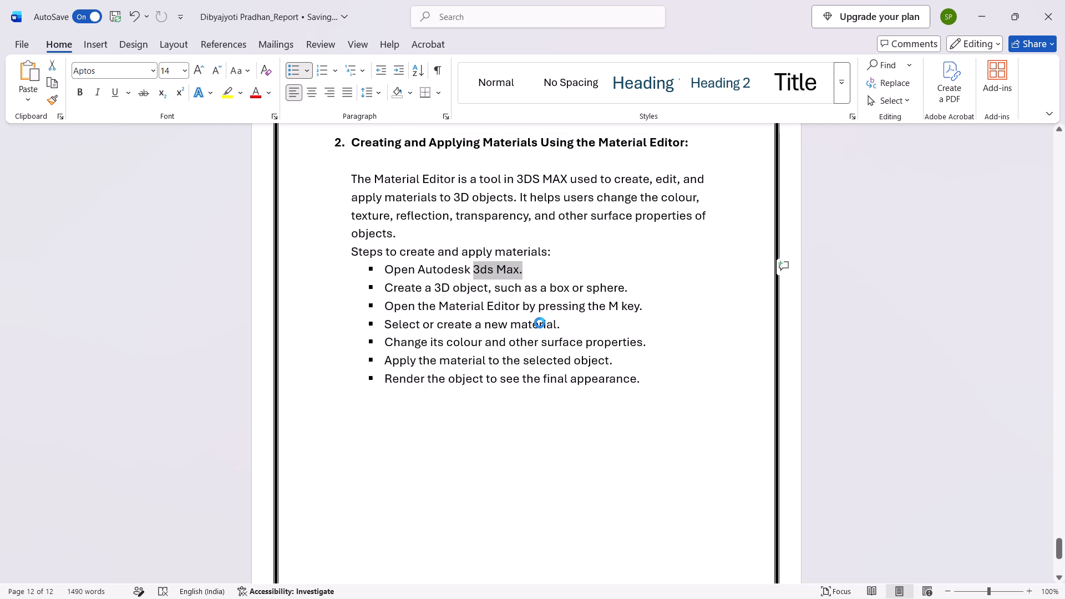
type("3DS MAX")
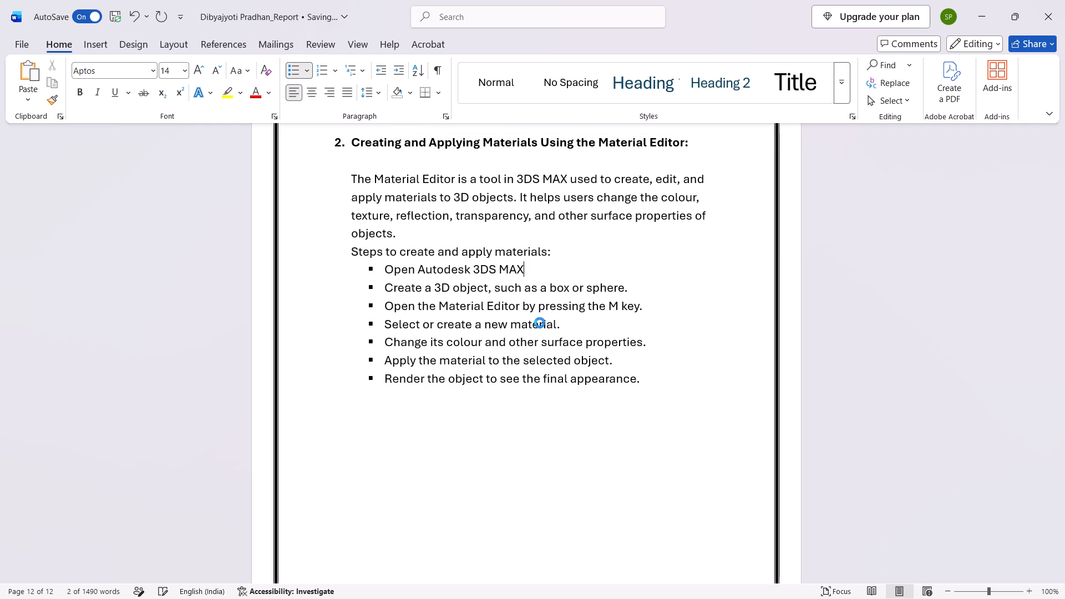
key("period")
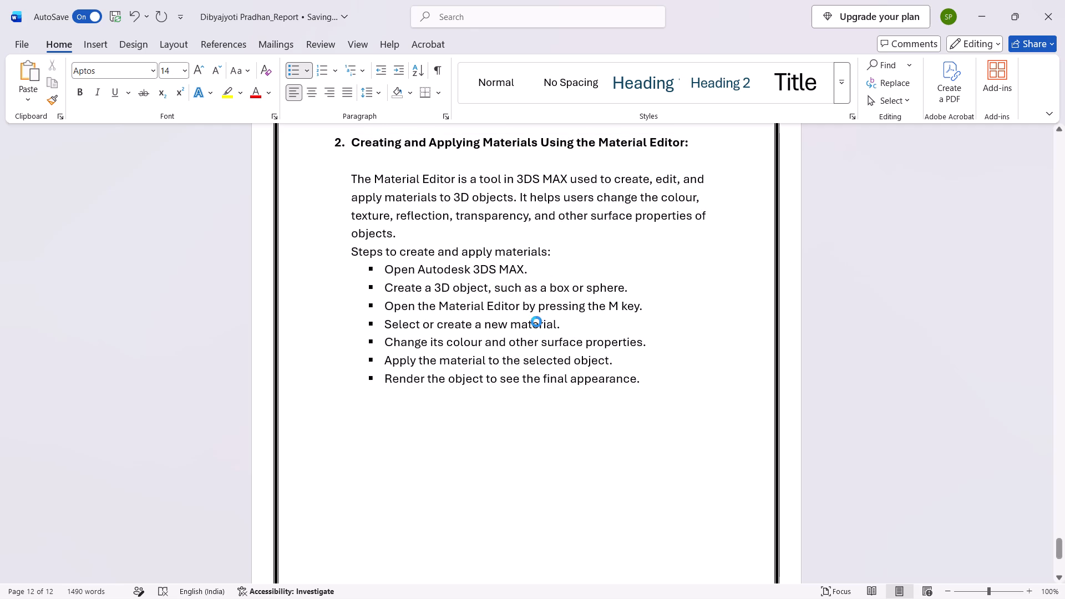
left_click(661, 403)
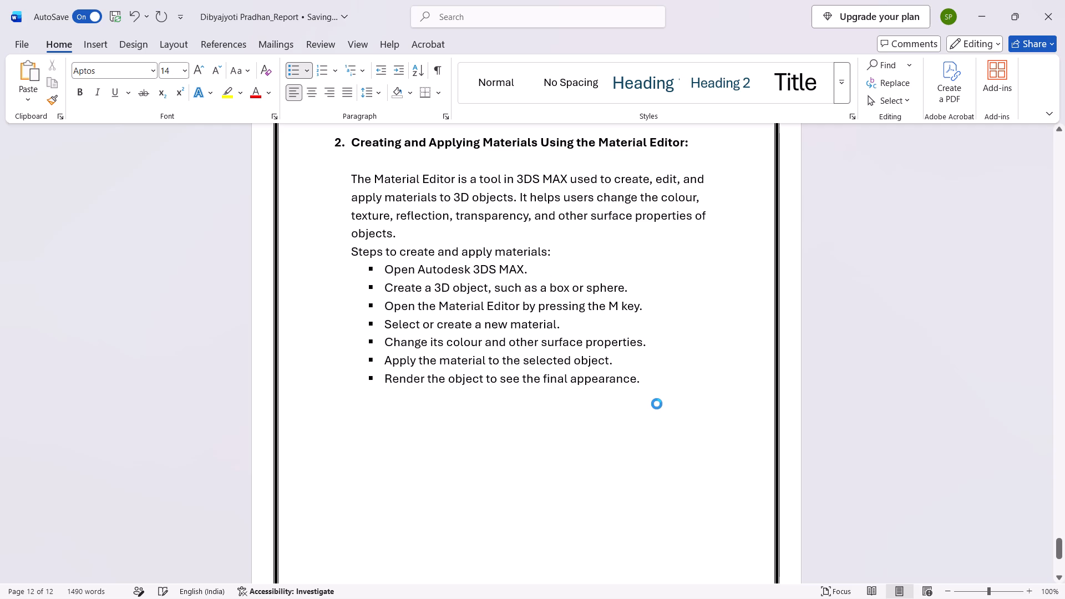
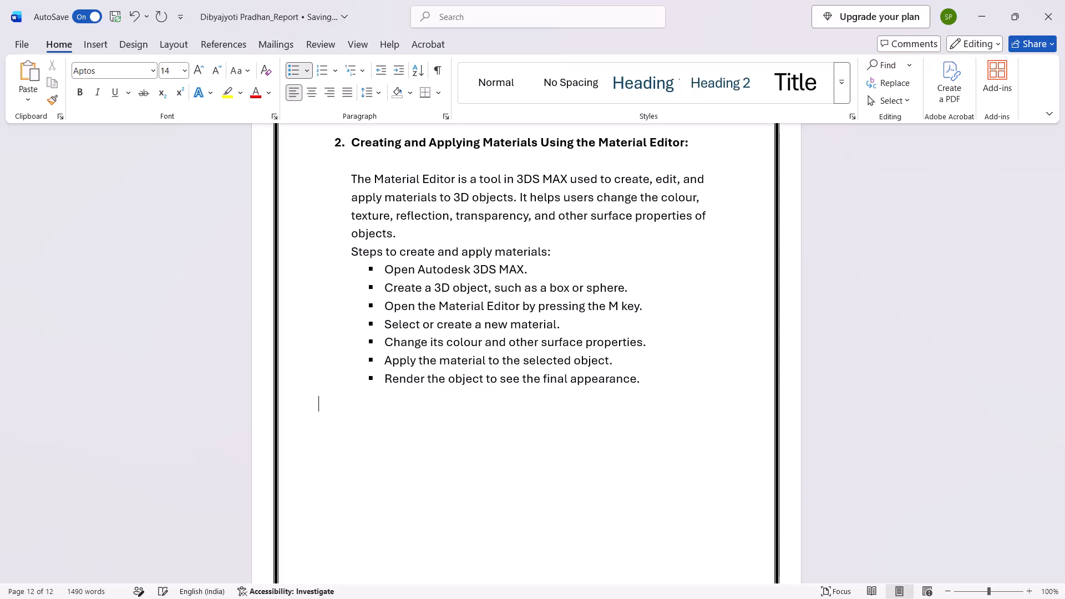
Start a new indented line below the list of material creation steps.
key("Return")
key("Tab")
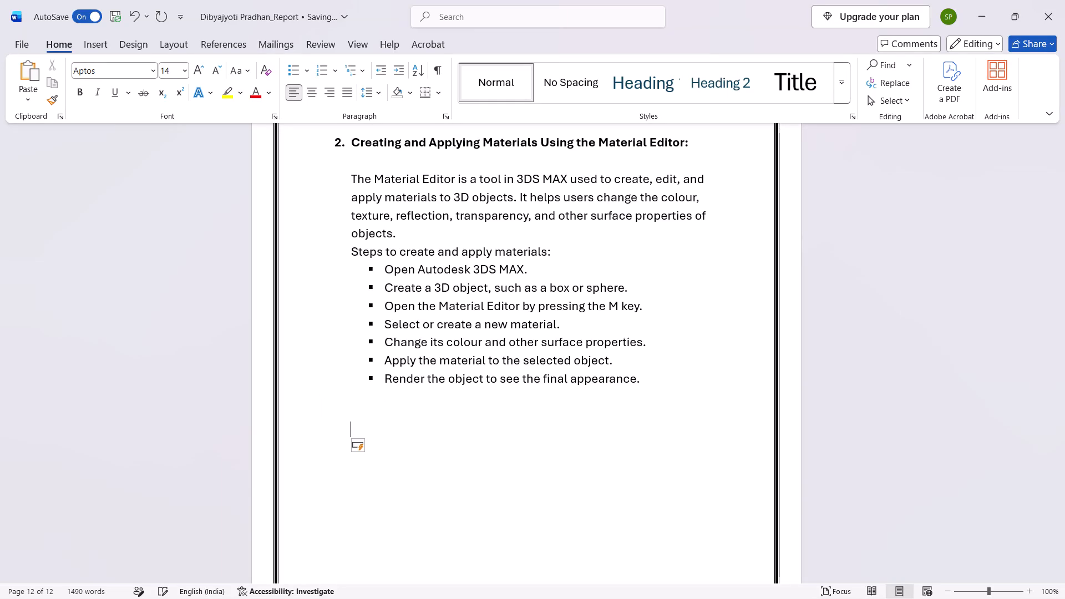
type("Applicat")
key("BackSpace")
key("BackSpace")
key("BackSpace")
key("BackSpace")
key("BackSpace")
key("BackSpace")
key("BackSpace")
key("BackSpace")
Paste the copied "Applications:" text with its four lines, from "Creating realistic building models." to "Developing realistic 3D animations and games.".
key("ctrl+v")
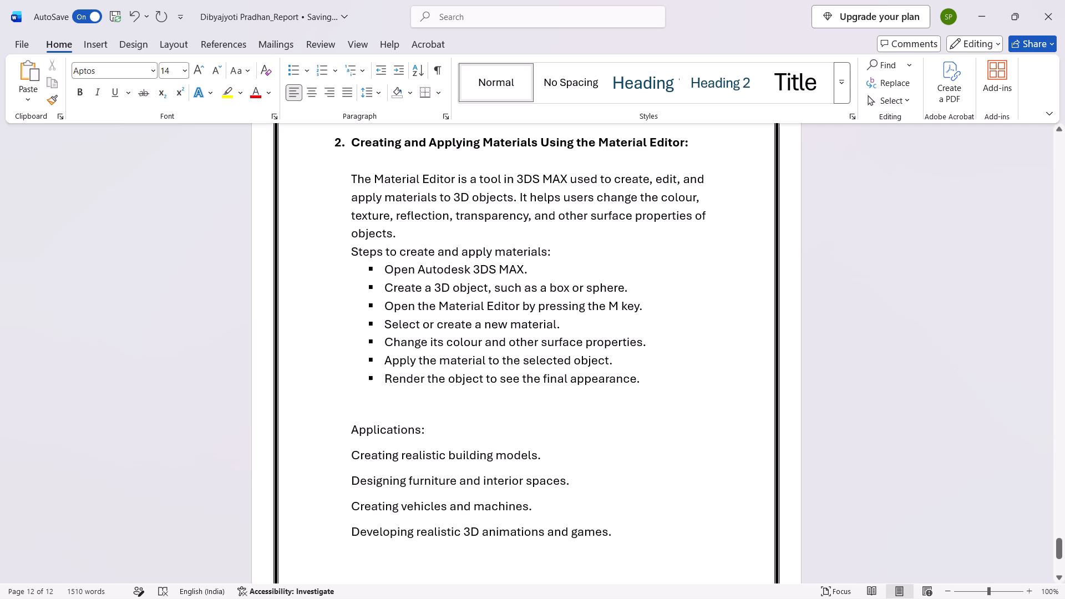
Apply four-diamond bullets to the four lines under "Applications:".
left_click_drag(346, 456, 620, 536)
left_click(745, 516)
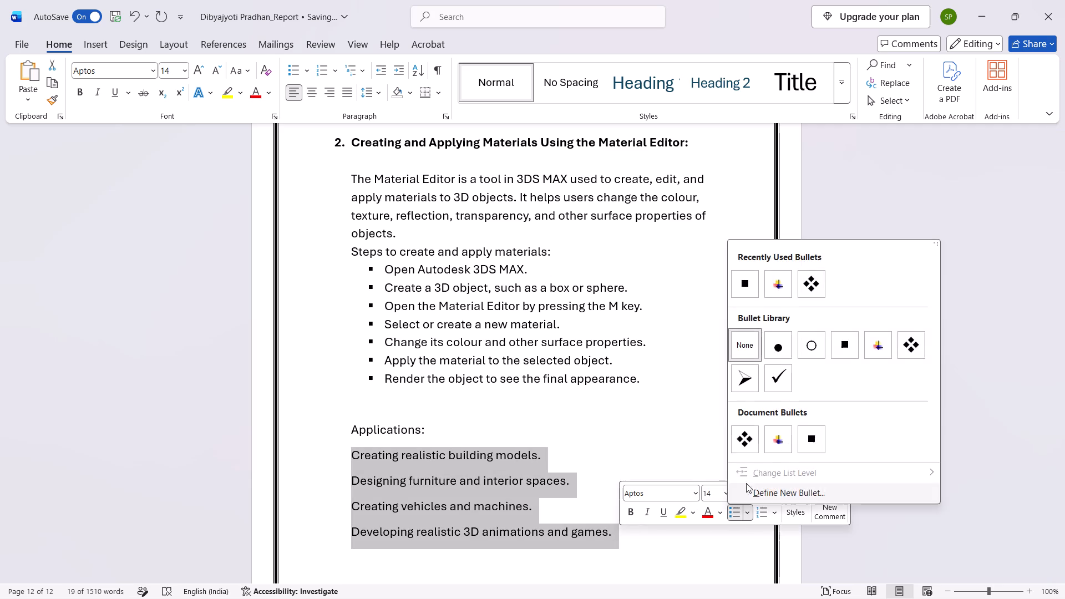
left_click(739, 432)
left_click(415, 440)
Review the Materials and Texturing section's text and list formatting, from the introductory paragraph through the Applications list.
scroll(569, 464, "down", 1)
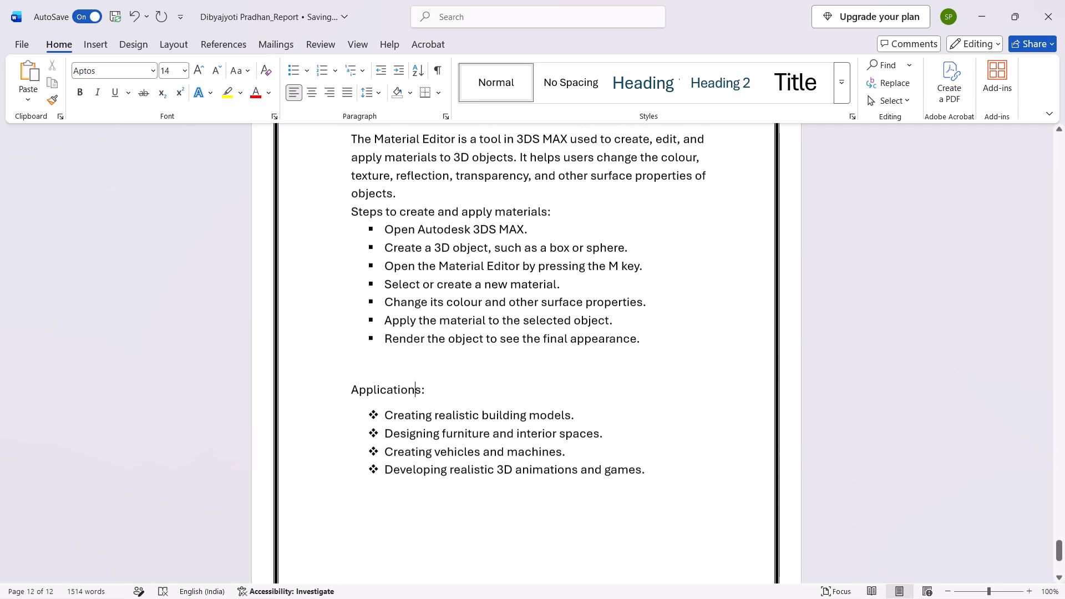
scroll(403, 242, "up", 3)
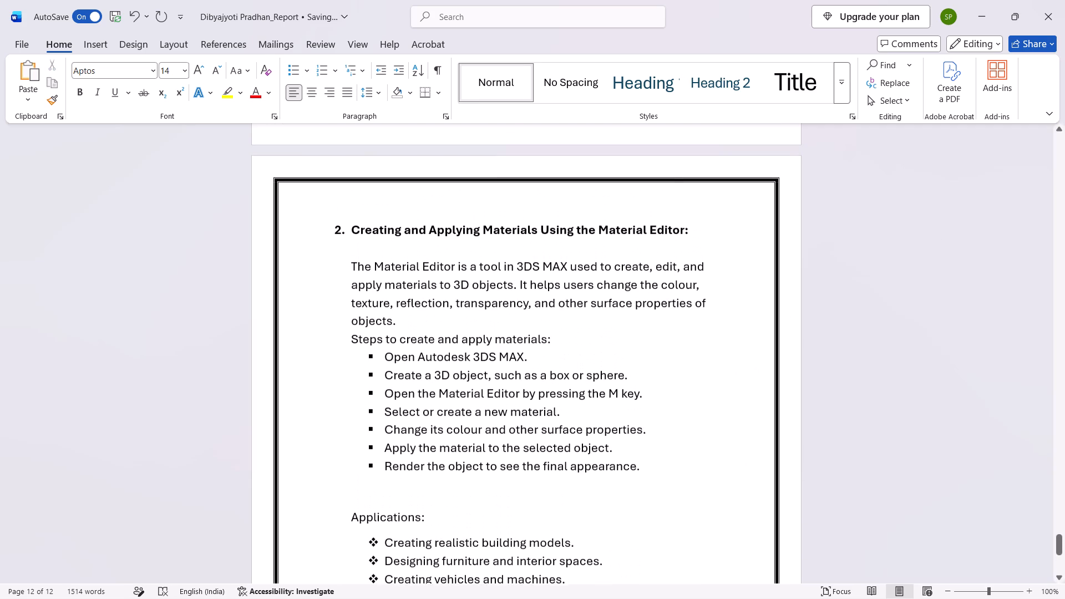
scroll(429, 287, "down", 4)
scroll(439, 300, "up", 3)
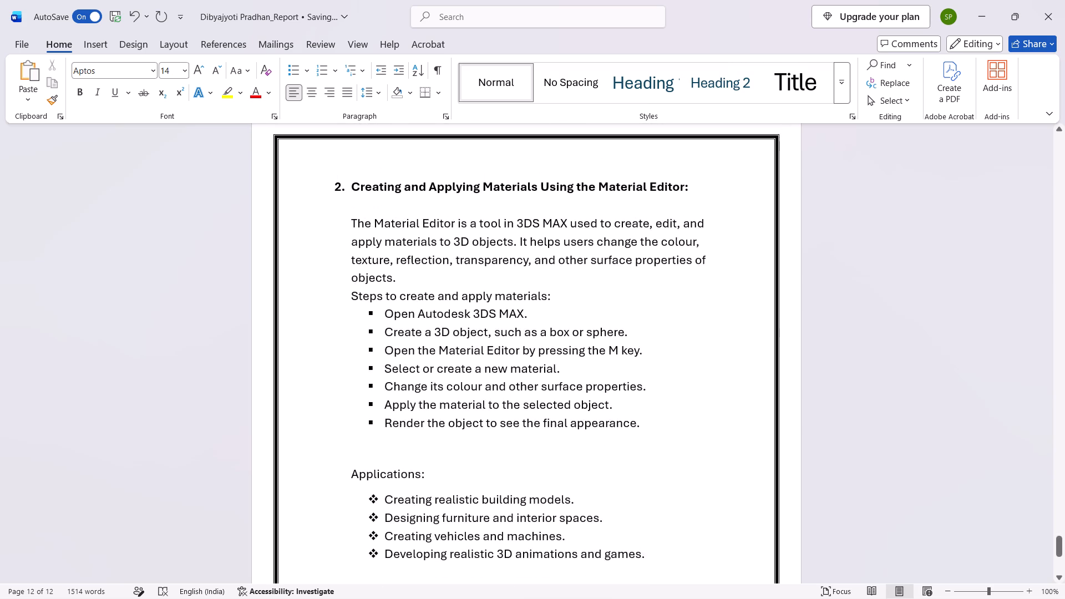
scroll(439, 300, "up", 17)
scroll(440, 299, "down", 2)
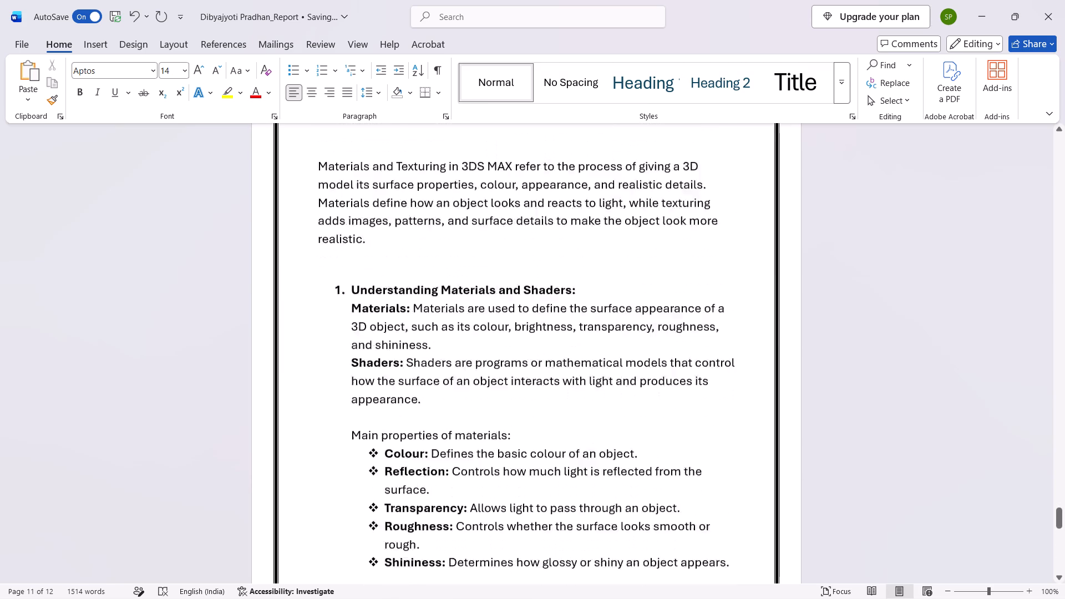
scroll(440, 299, "down", 17)
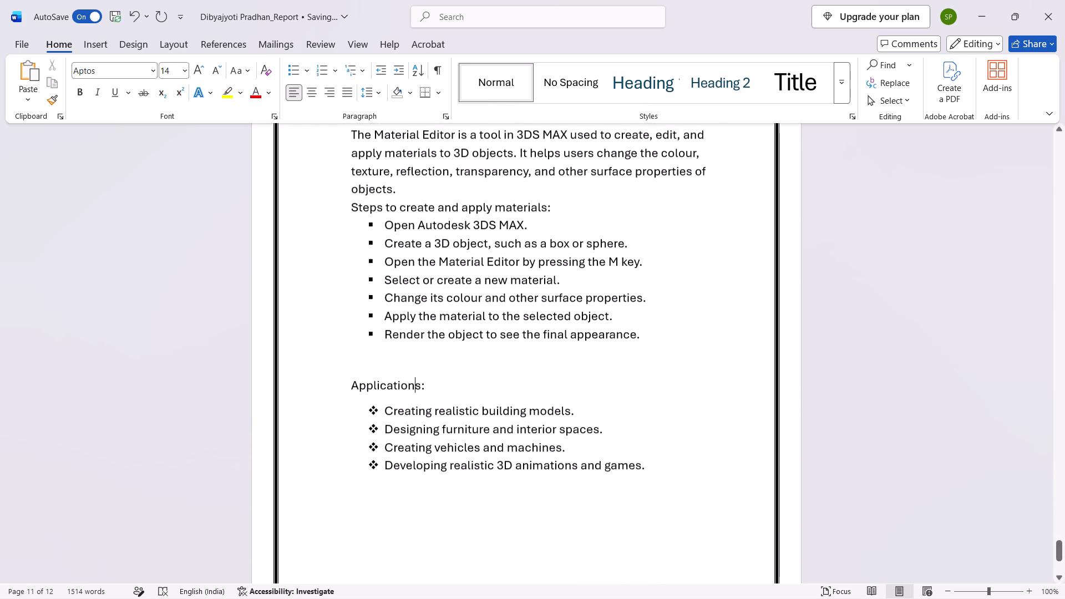
scroll(445, 300, "down", 1)
scroll(594, 354, "up", 4)
scroll(594, 354, "down", 2)
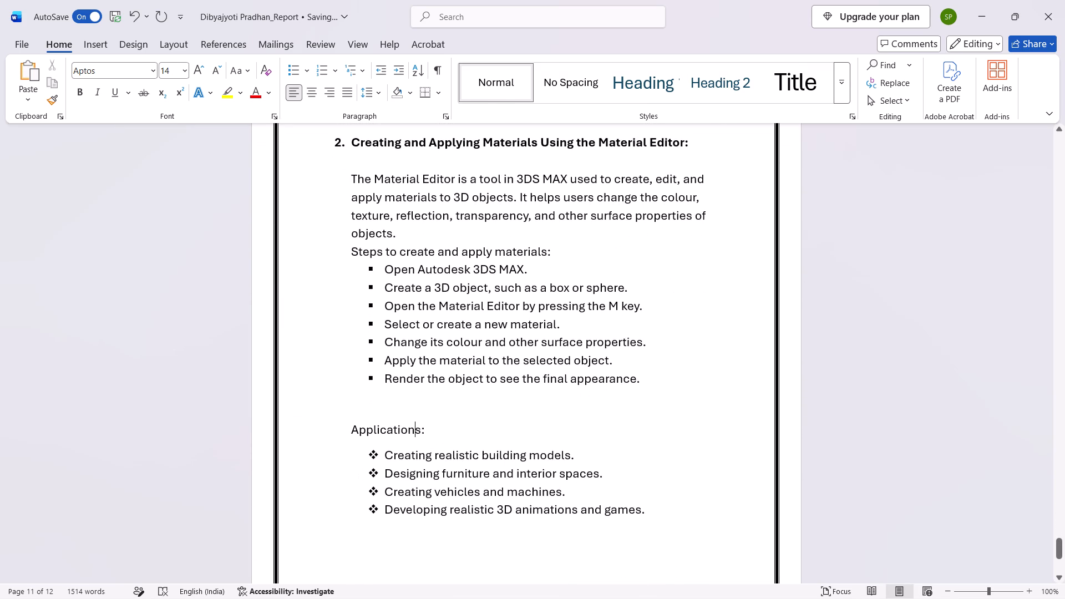
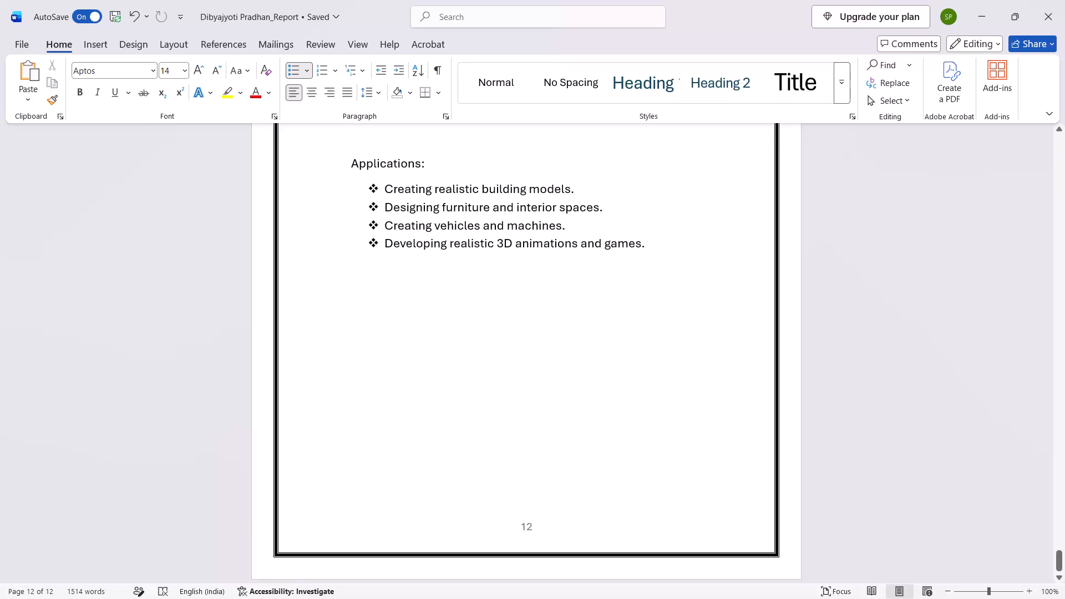
Add blank lines below the Applications list until the text cursor moves onto a new page 13.
key("Return")
key("Return")
key("Return")
key("Return")
key("Return")
key("Return")
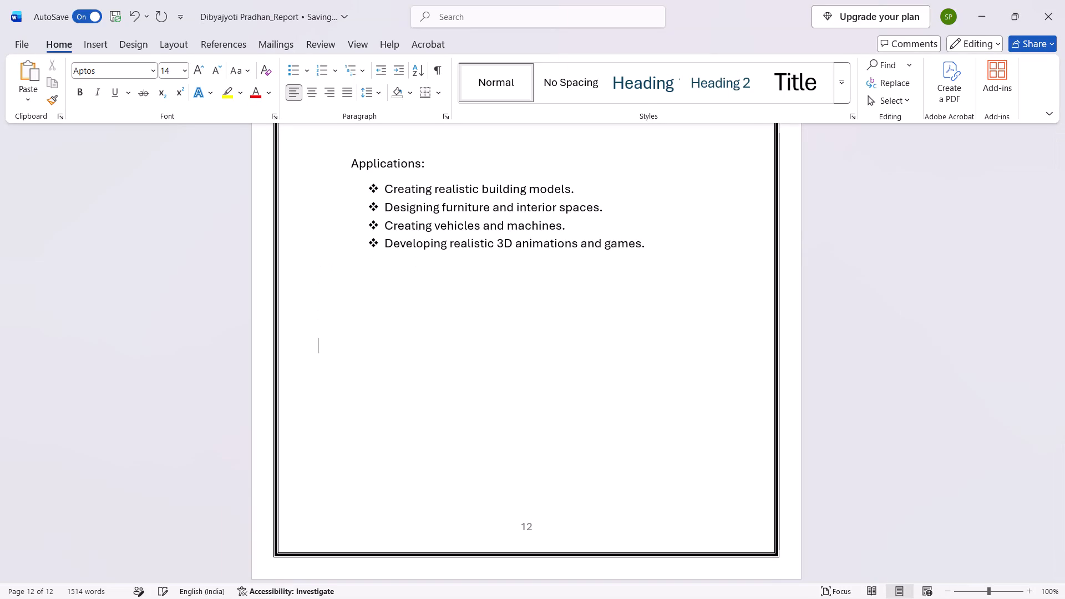
key("Return")
key("Return")
key("Return")
key("Return")
key("Return")
key("Return")
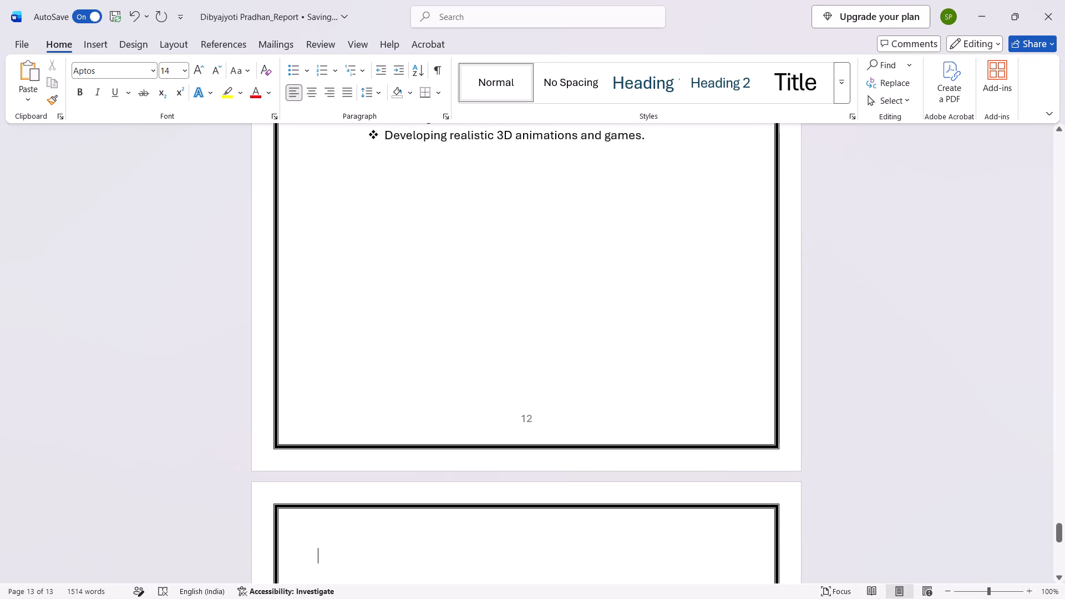
Copy the underlined "Materials and Texturing" heading and paste it at the top of the new blank page 13.
scroll(697, 324, "up", 16)
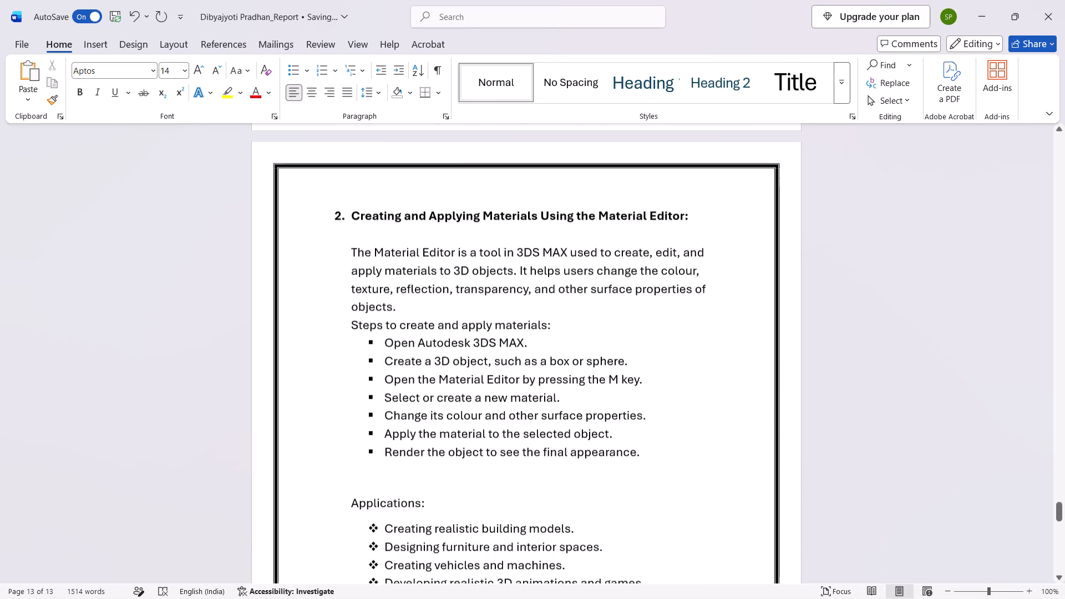
scroll(668, 249, "up", 14)
left_click_drag(447, 358, 460, 363)
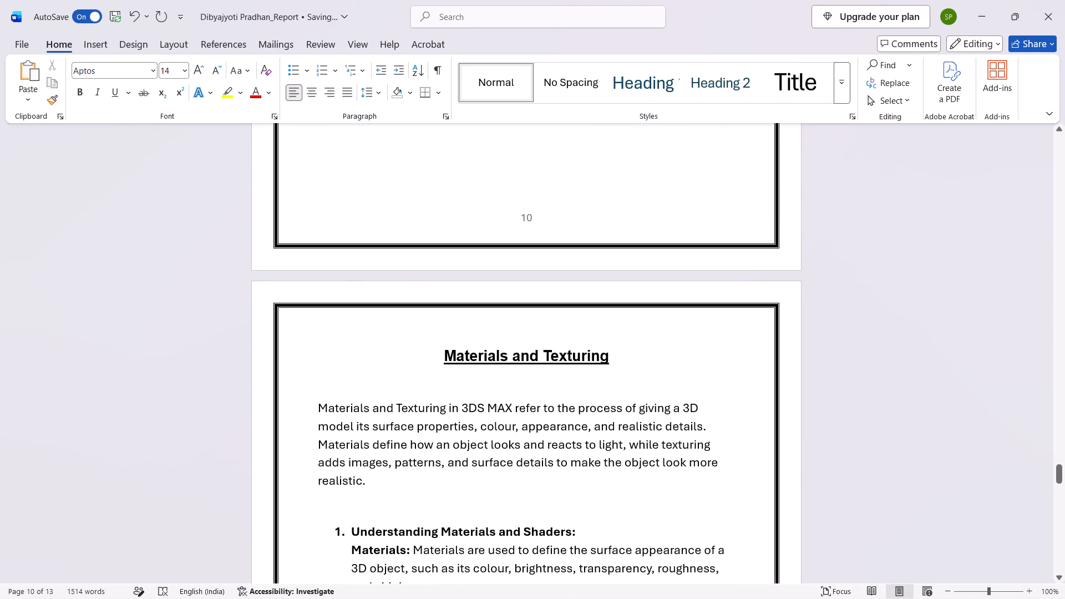
left_click_drag(460, 363, 592, 369)
key("ctrl+c")
scroll(592, 367, "down", 20)
scroll(592, 367, "down", 2)
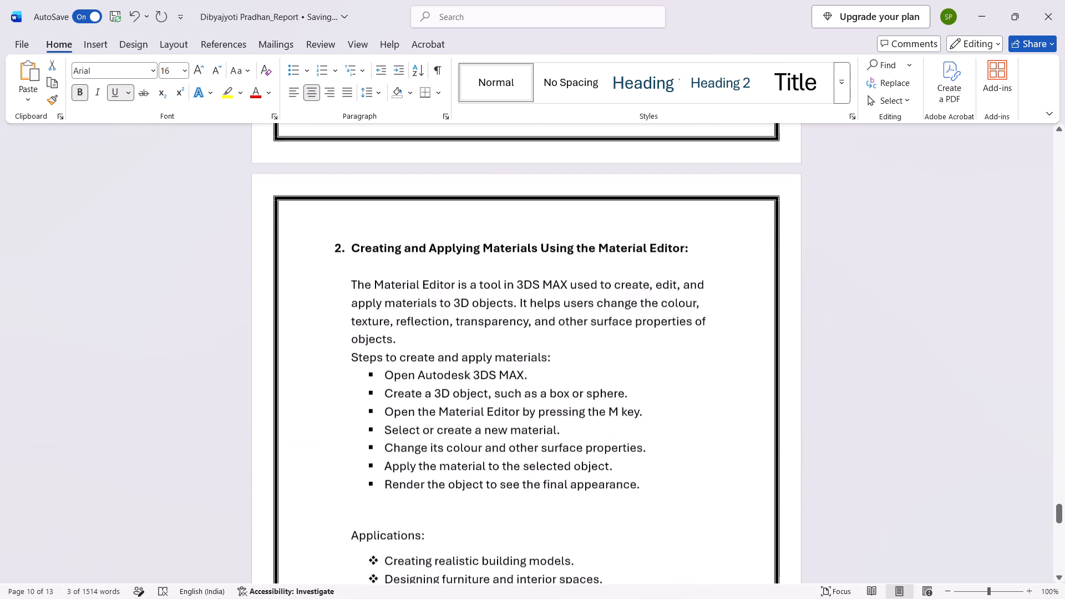
scroll(535, 370, "down", 12)
left_click(522, 404)
key("ctrl+v")
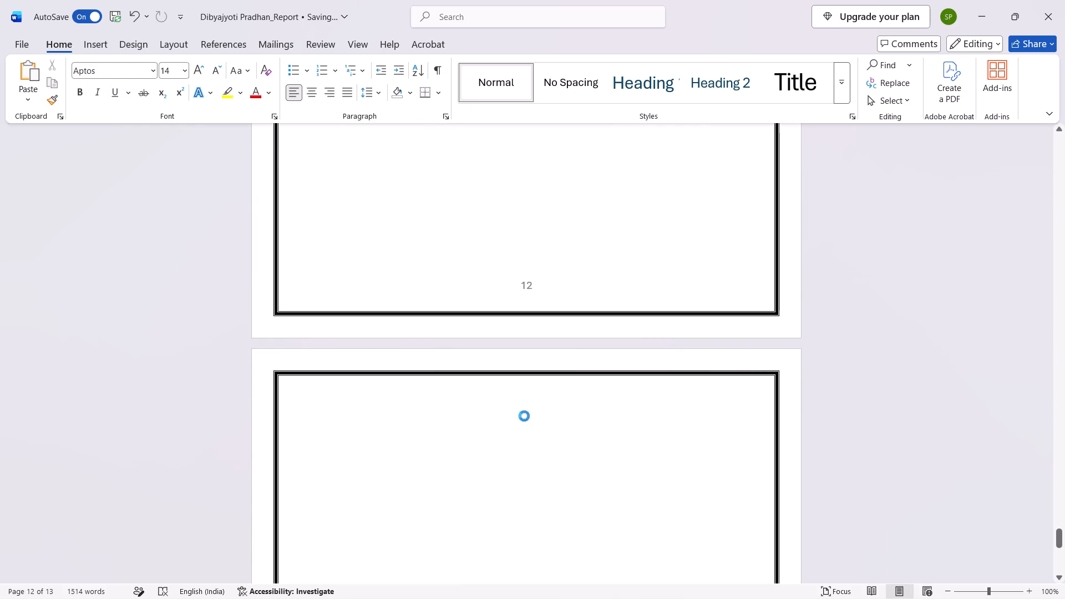
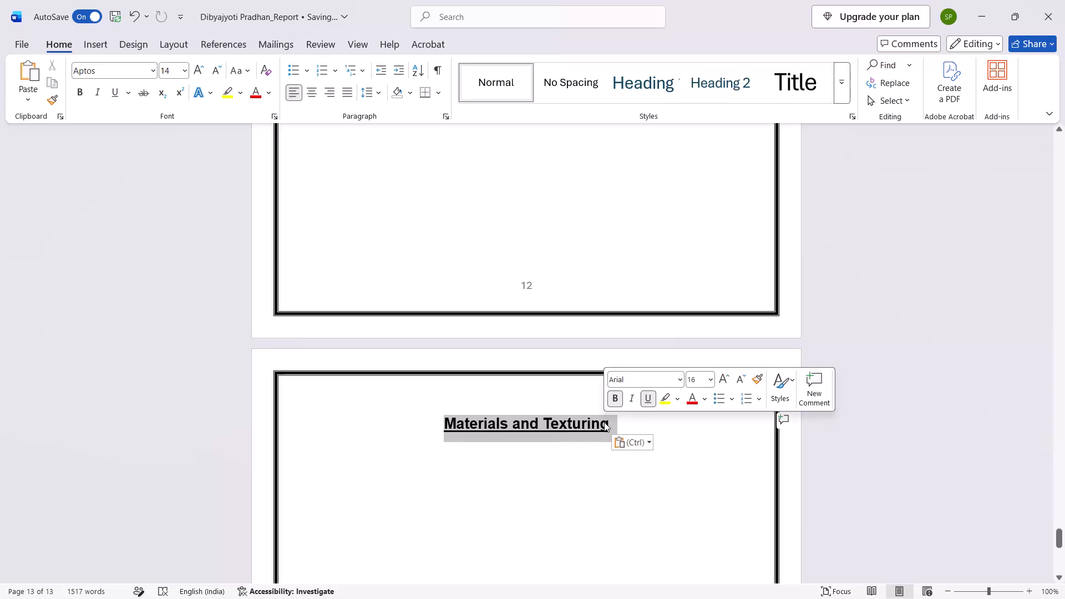
Replace the pasted heading on page 13 with "Lighting Techniques" and center it.
type("Lighting Techniques")
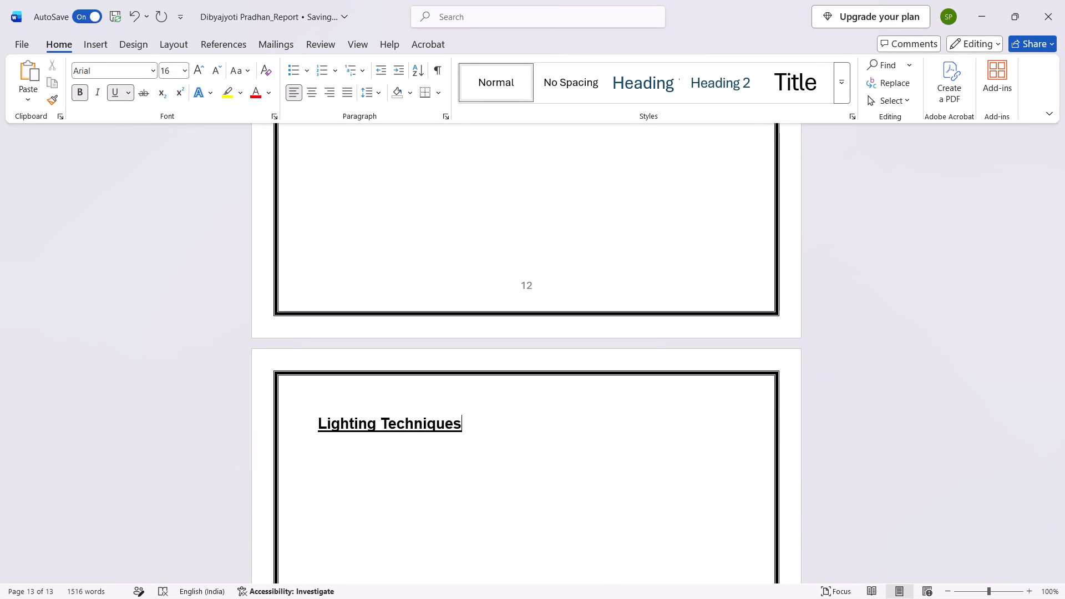
key("ctrl+Left")
key("ctrl+Left")
left_click(314, 96)
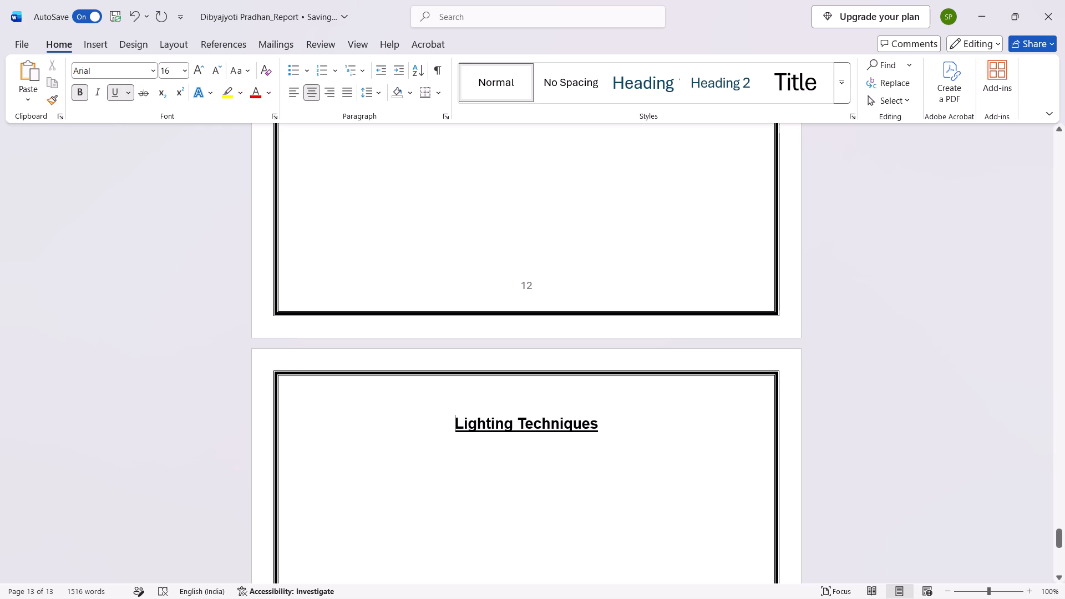
Start a left-aligned body line two lines below the Lighting Techniques heading, set to size 14 without bold or underline.
left_click(613, 424)
key("Return")
key("Return")
key("BackSpace")
key("BackSpace")
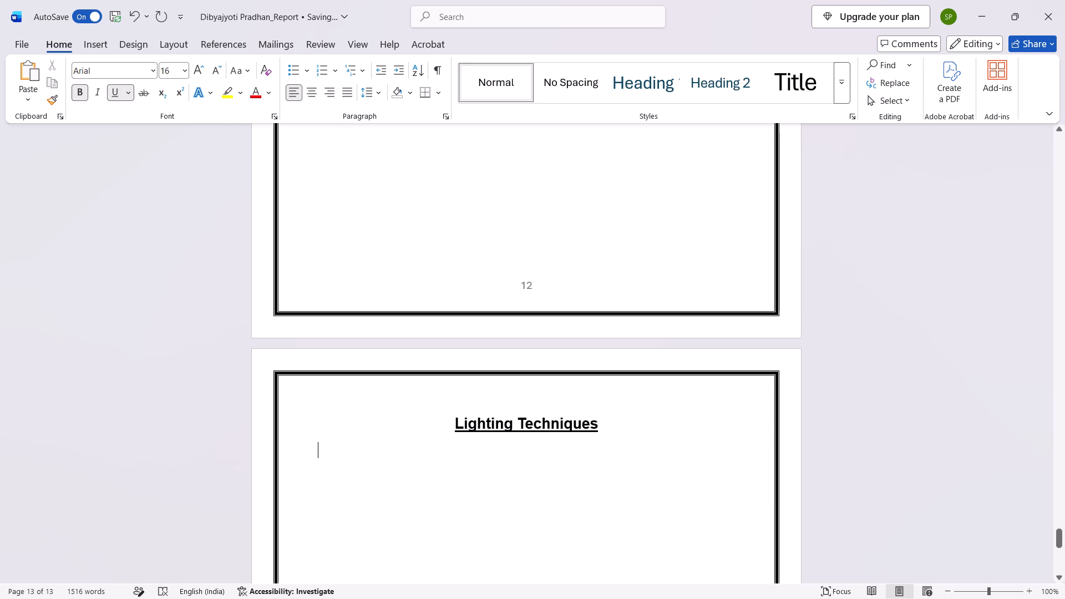
key("Return")
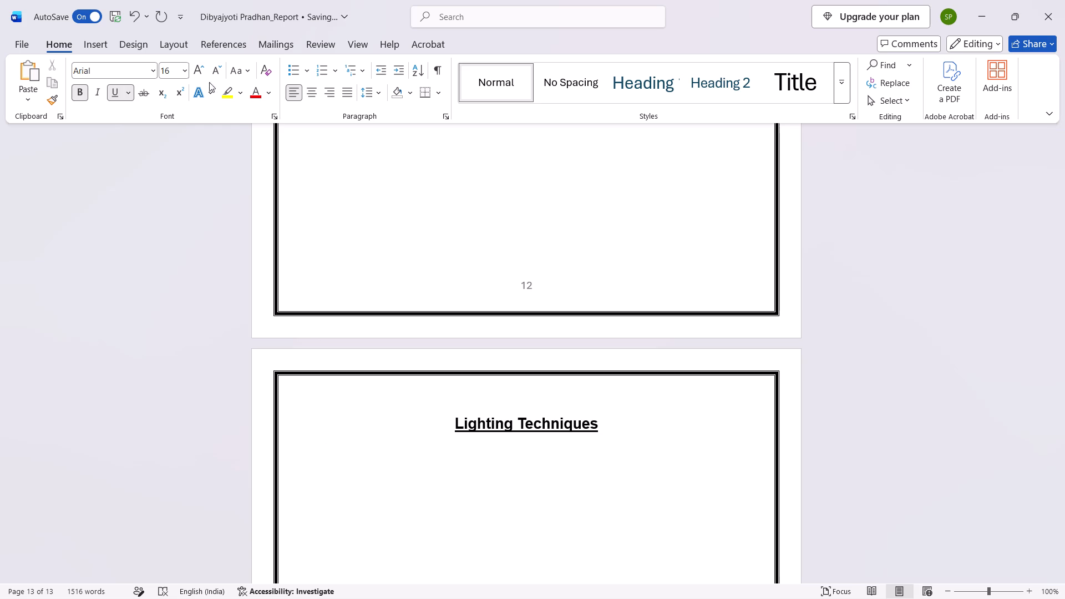
left_click(215, 72)
left_click(75, 89)
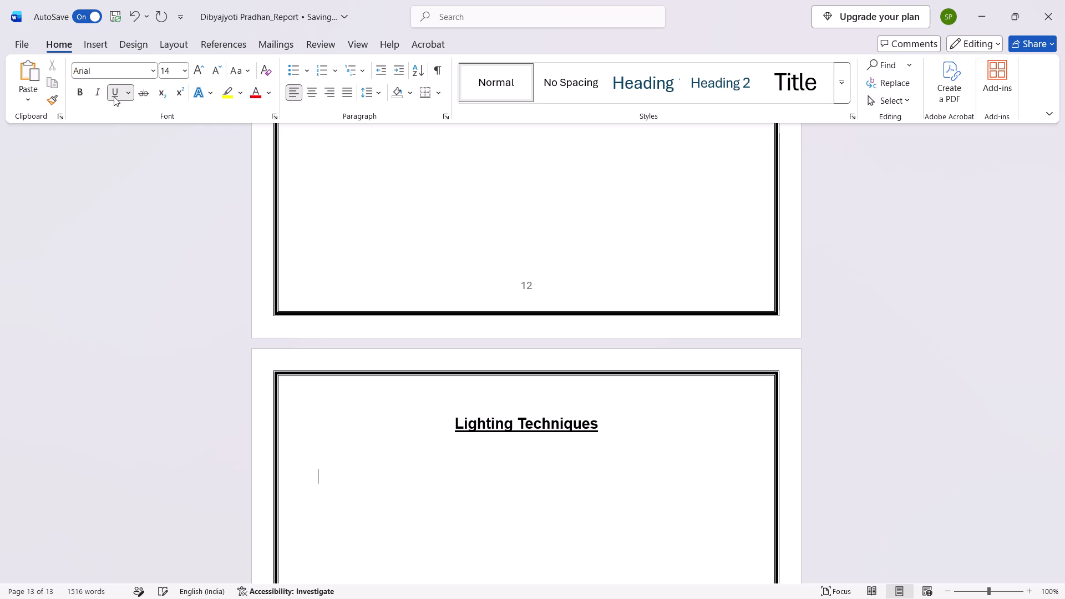
left_click(116, 96)
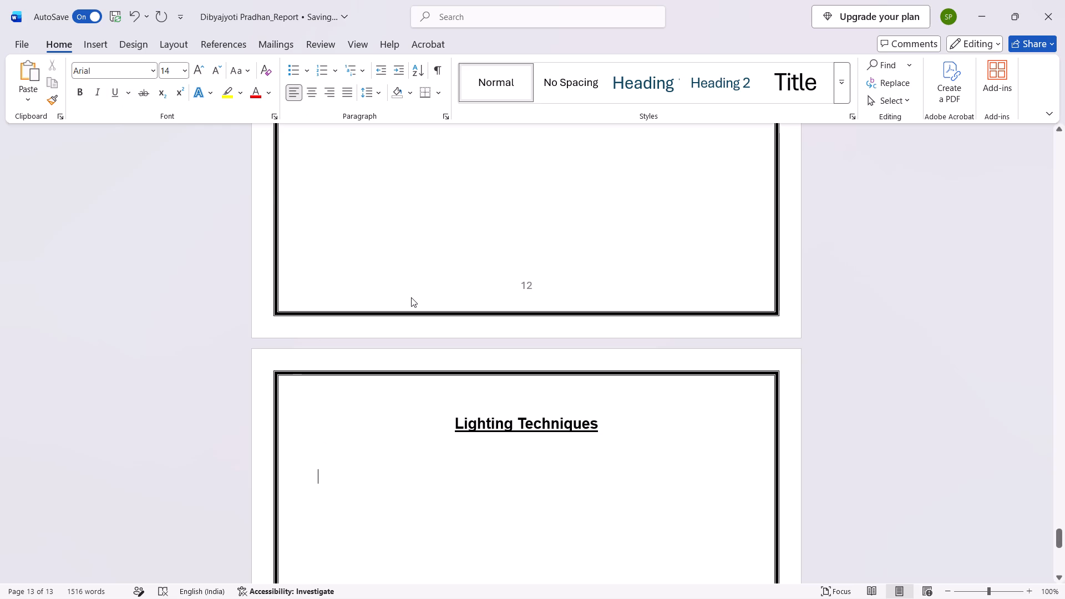
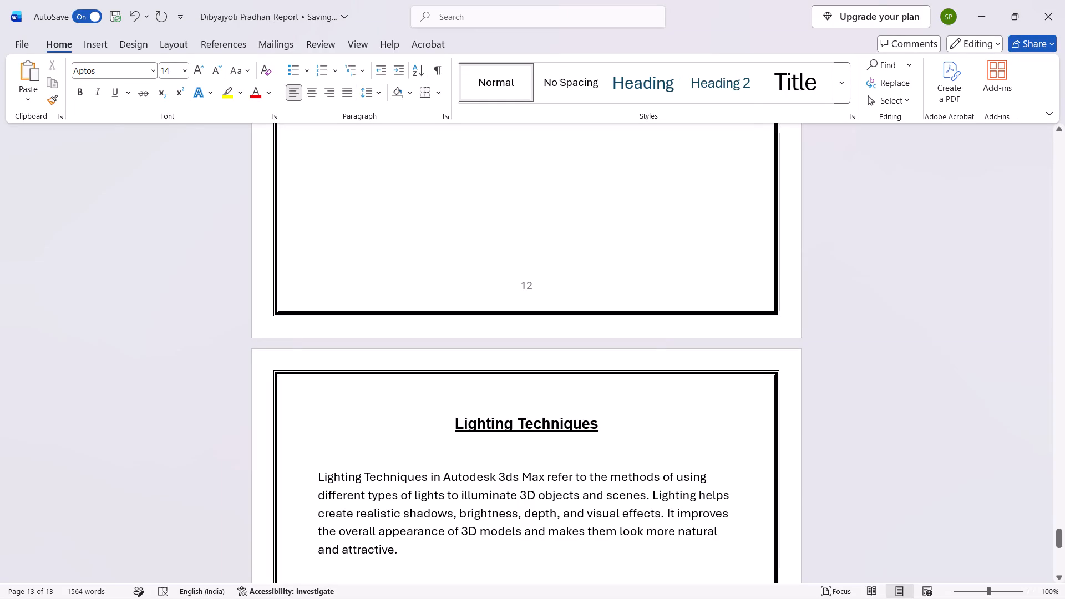
Replace "3ds Max" with "3DS MAX" in the first sentence of the Lighting Techniques paragraph.
left_click_drag(498, 478, 541, 484)
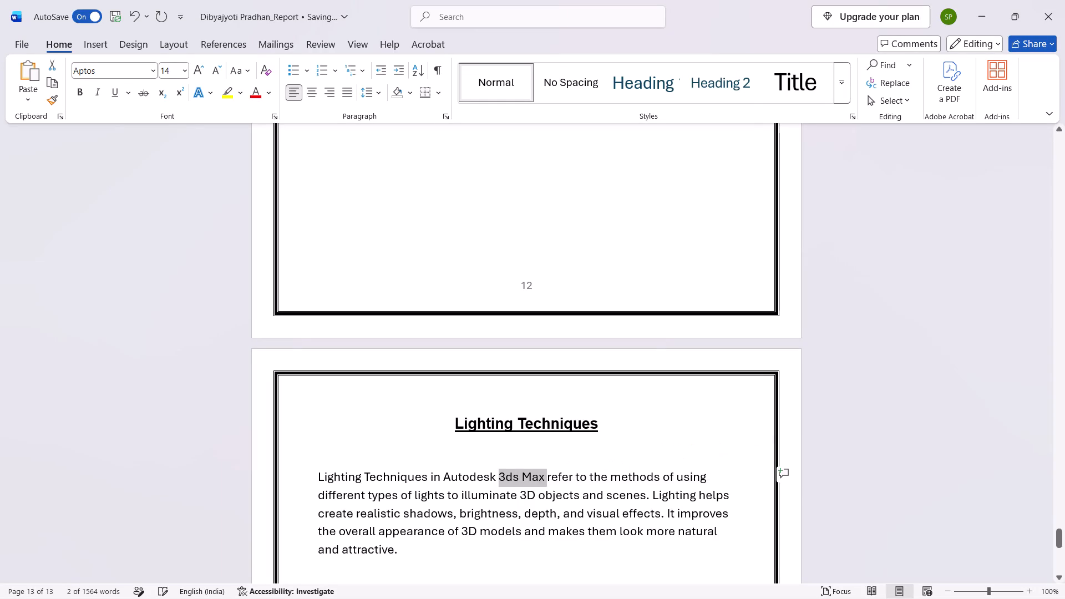
type("3DS MAXX")
key("BackSpace")
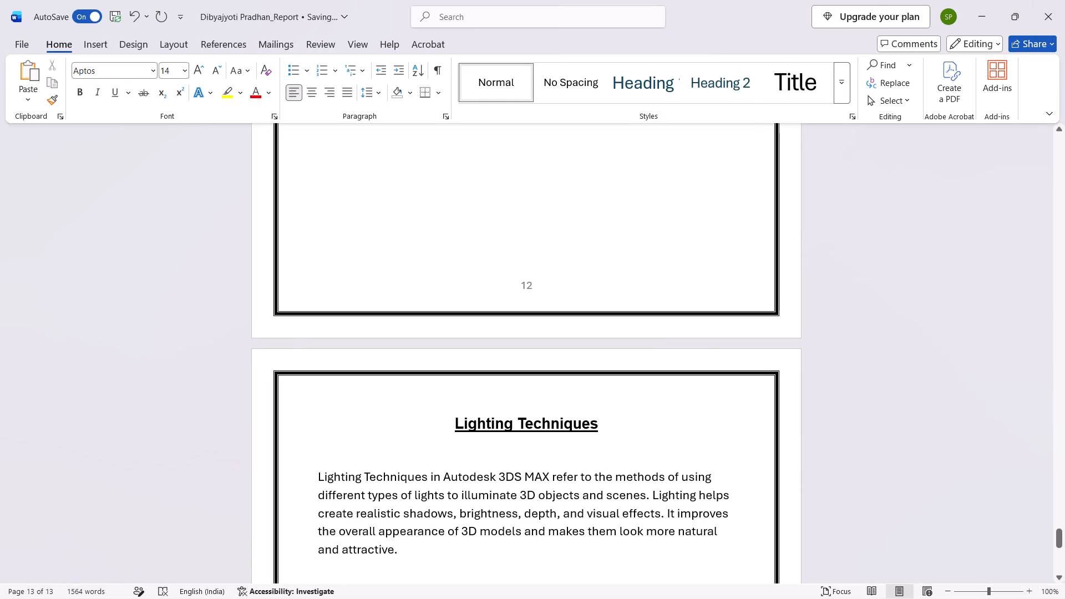
Continue from the end of the Lighting Techniques paragraph, after "natural and attractive.".
scroll(336, 519, "down", 1)
left_click(467, 501)
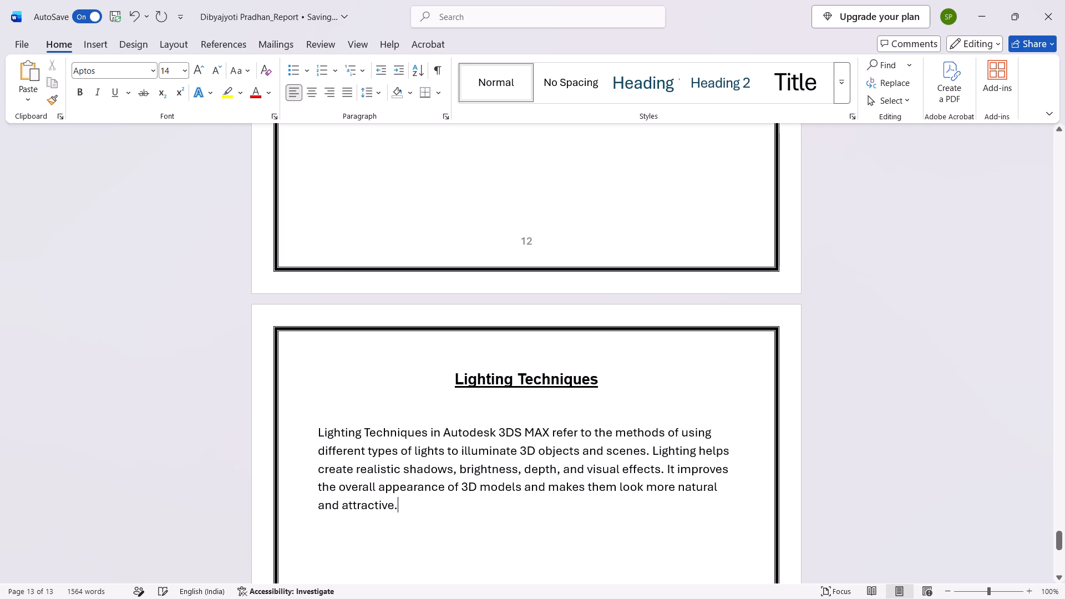
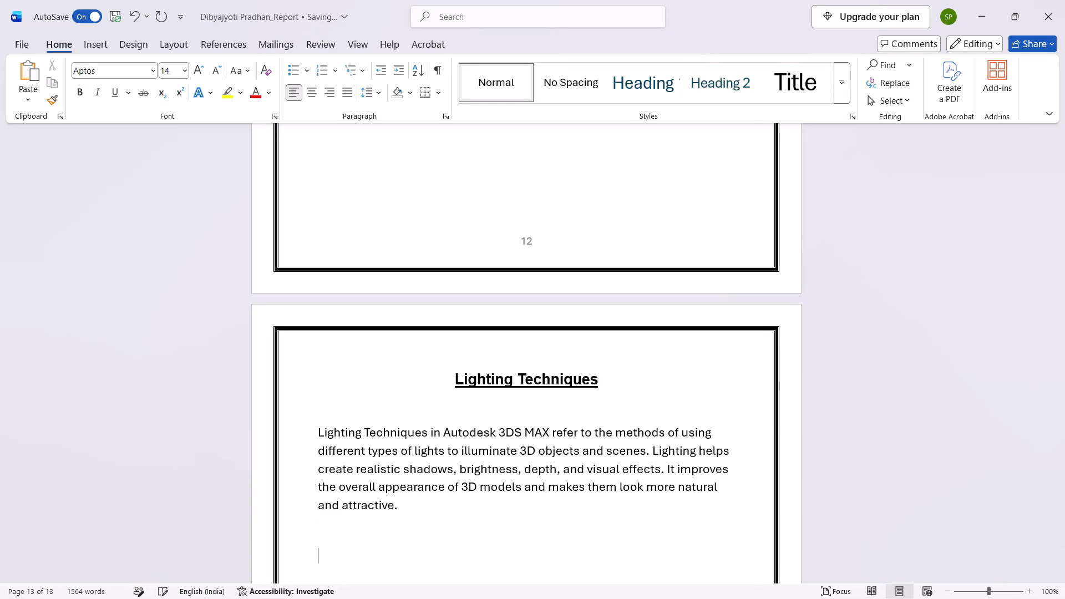
Paste "Introduction to Lighting Types (Standard vs. Photometric)" below the Lighting Techniques paragraph and make it numbered item 1.
key("ctrl+v")
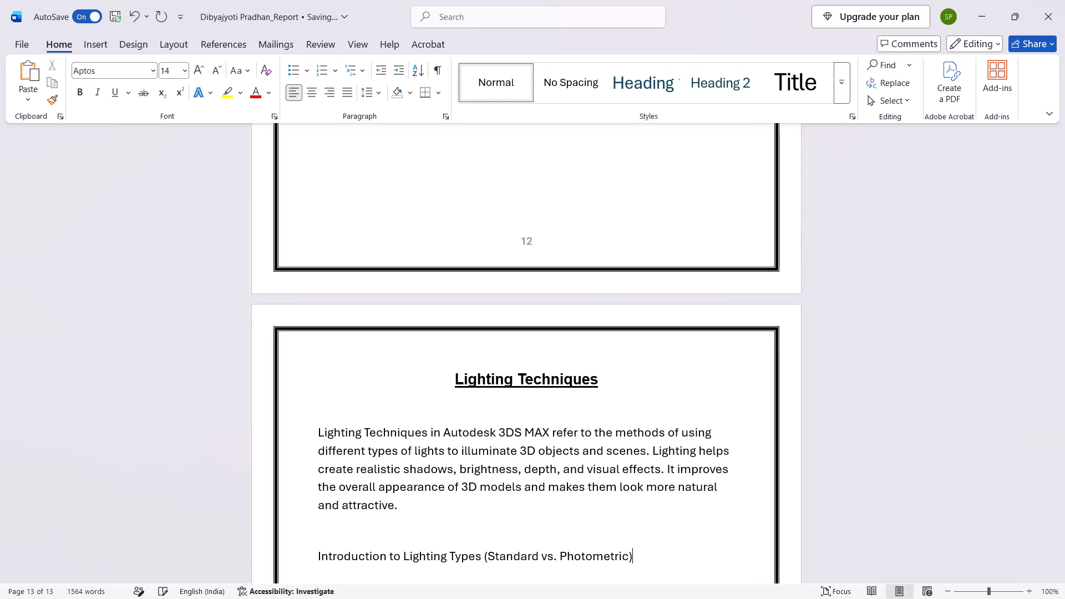
key("ctrl+Left")
key("ctrl+Left")
key("ctrl+Left")
key("ctrl+Left")
key("ctrl+Left")
key("ctrl+Left")
key("ctrl+Left")
key("ctrl+Left")
key("ctrl+Left")
key("ctrl+Left")
type("1.")
key("space")
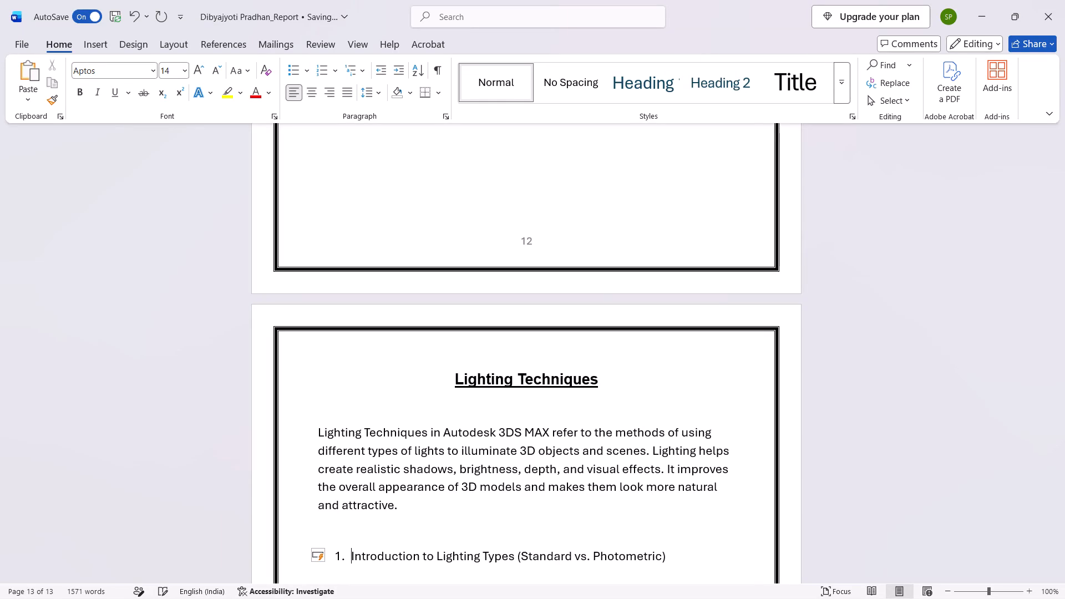
Add a colon at the end of the numbered Lighting Types item and start an unnumbered line below it.
scroll(511, 462, "down", 2)
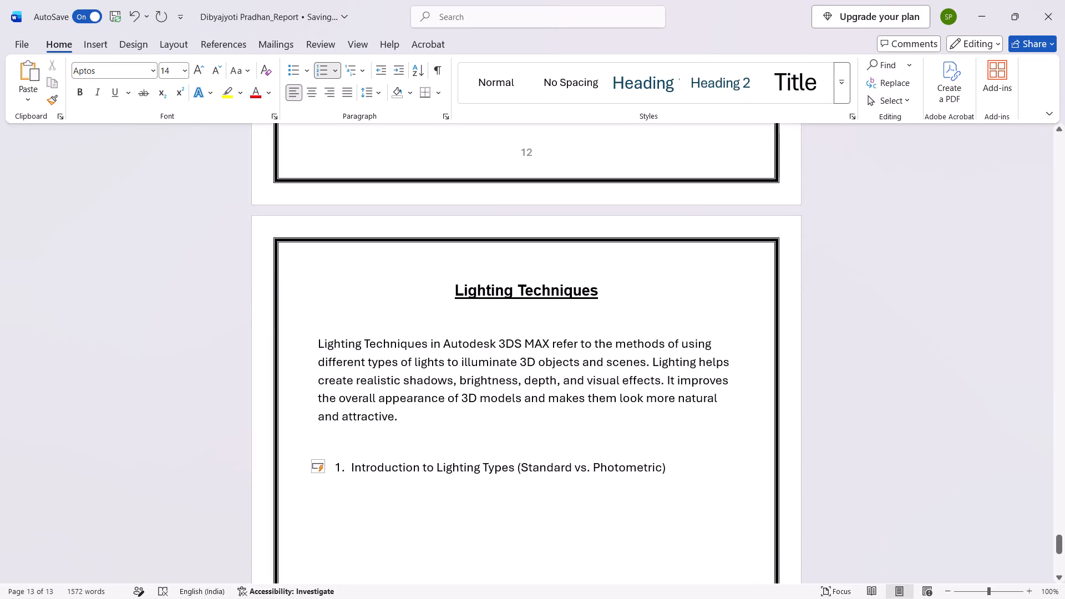
left_click(671, 470)
key("shift+colon")
key("Return")
key("BackSpace")
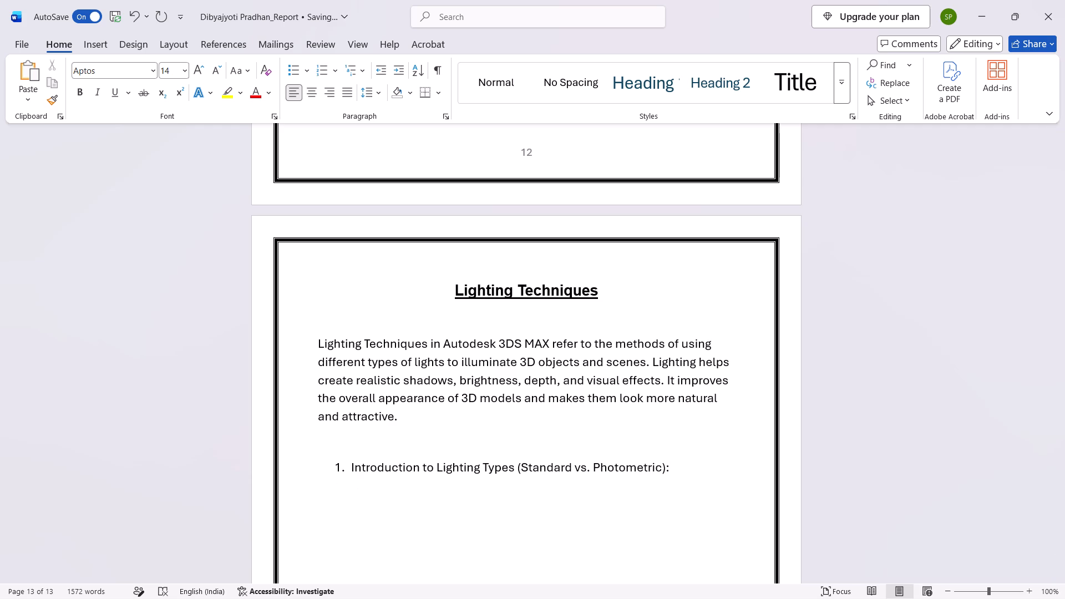
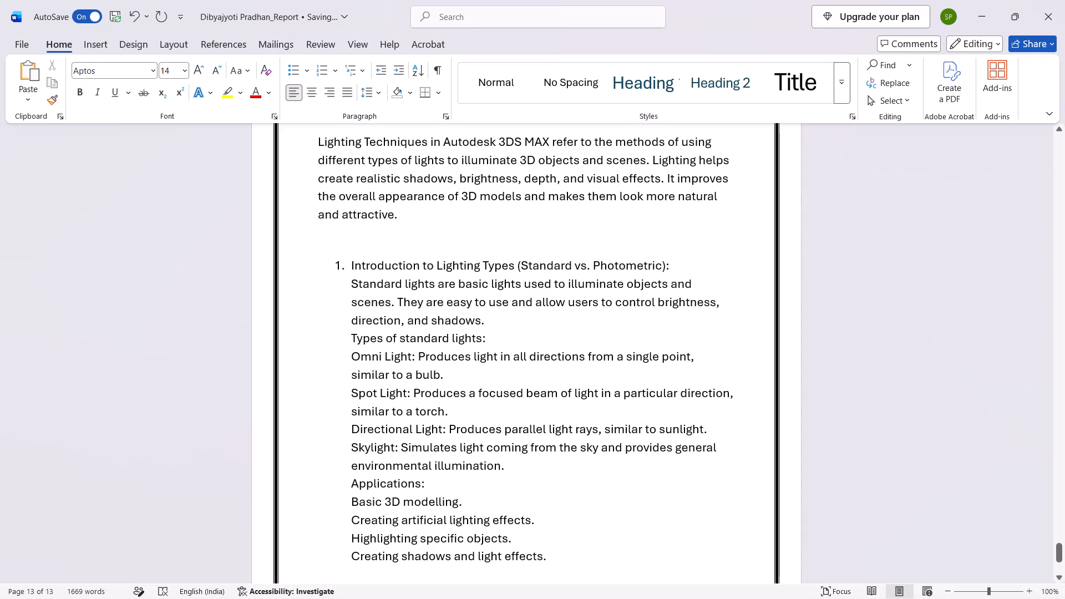
Insert a blank line above "Types of standard lights:" and apply four-diamond bullets to the Omni, Spot, Directional and Skylight descriptions.
left_click(352, 345)
key("Return")
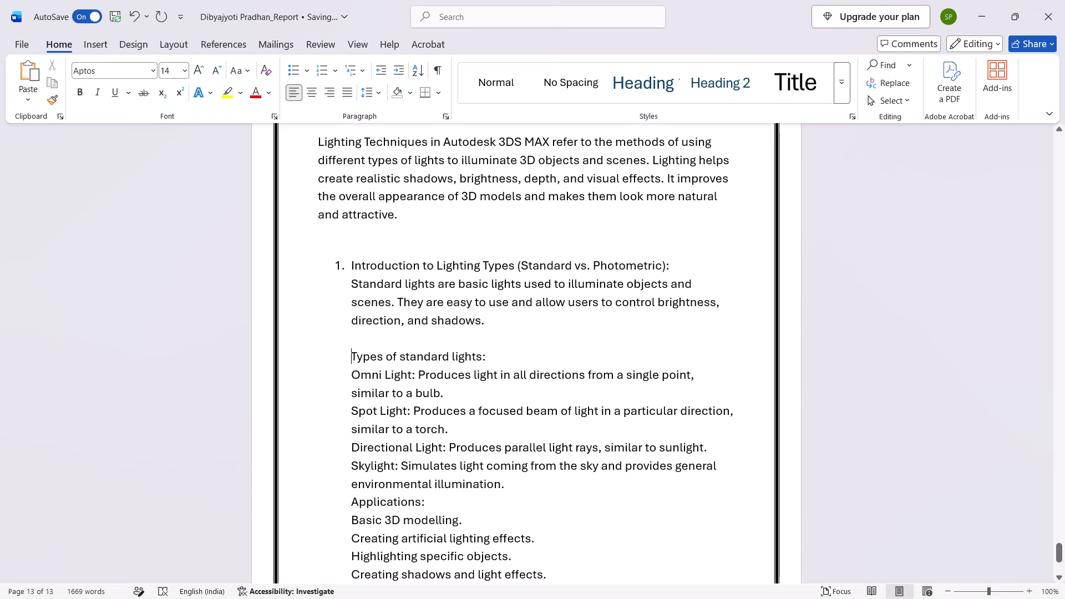
left_click_drag(349, 377, 405, 404)
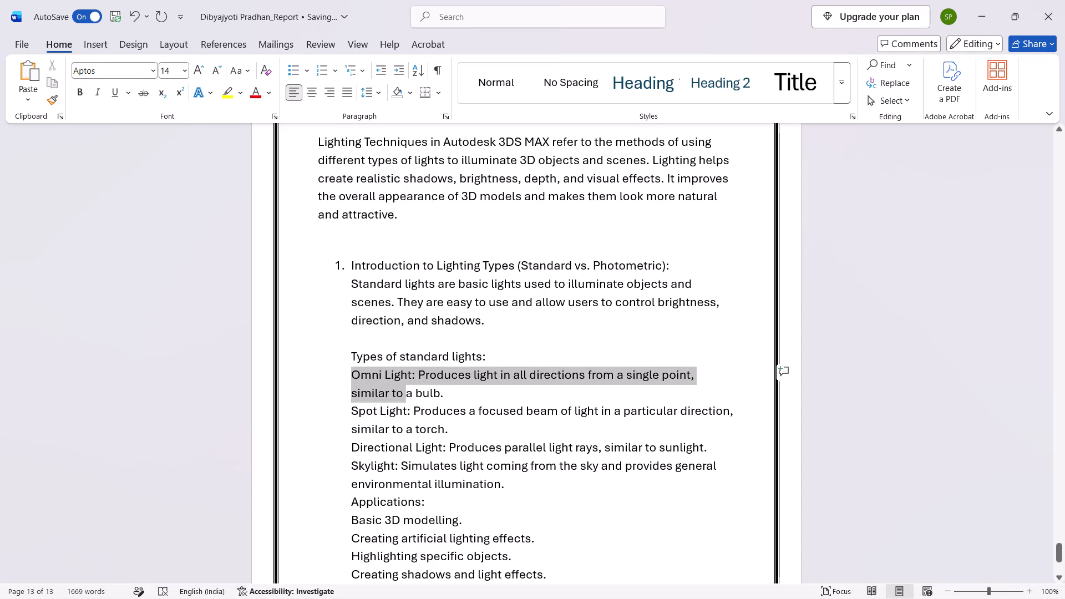
left_click_drag(405, 404, 519, 489)
left_click(651, 465)
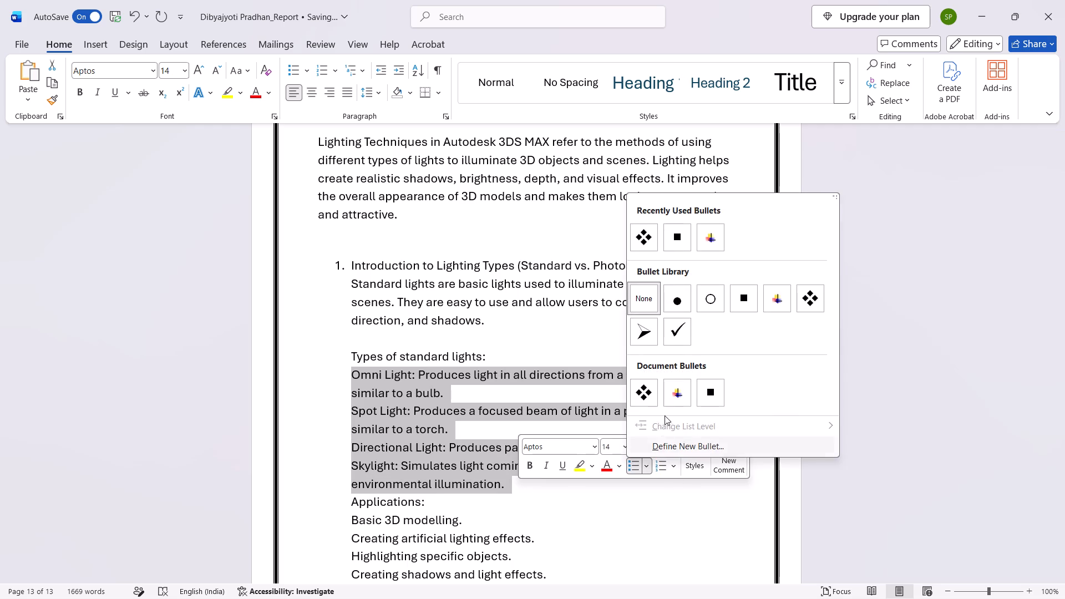
left_click(641, 395)
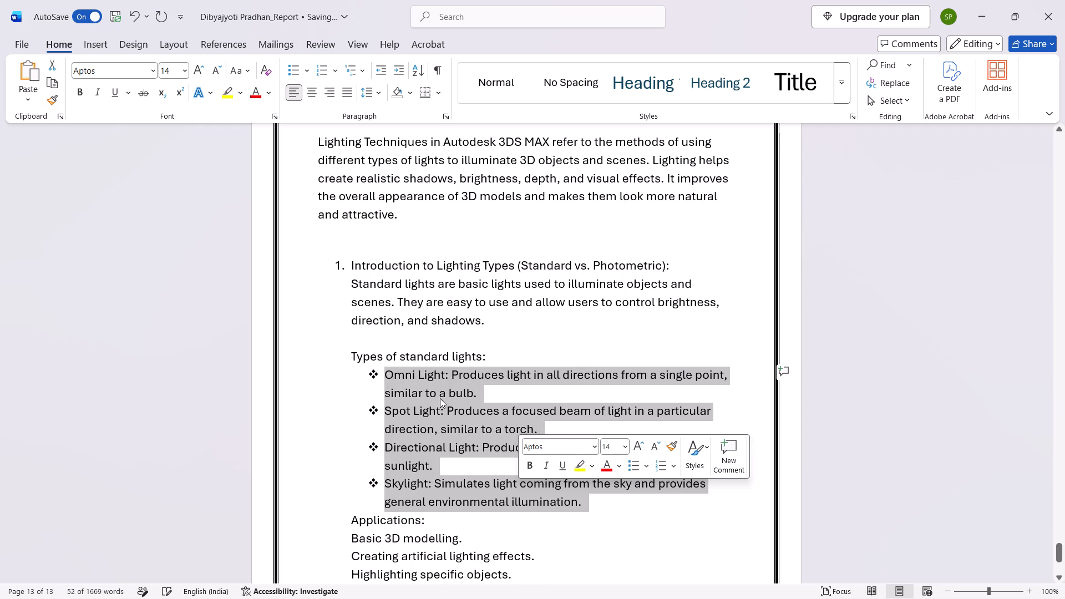
left_click(440, 398)
Insert a blank line above "Applications:" and apply four-diamond bullets to the four application lines below it.
scroll(412, 411, "down", 1)
scroll(365, 494, "down", 1)
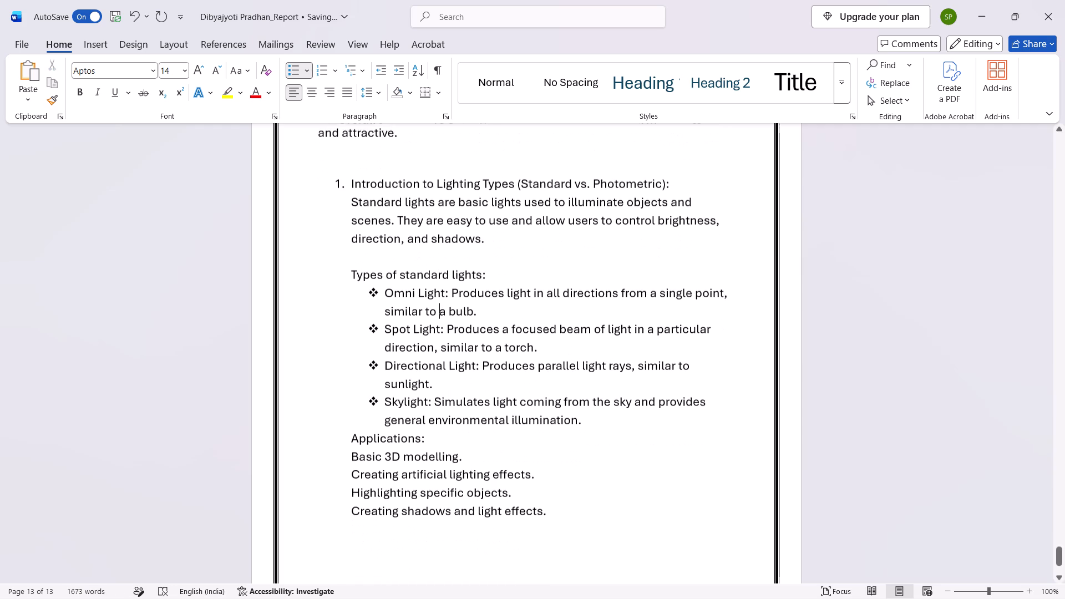
left_click_drag(354, 449, 556, 504)
left_click(495, 418)
left_click(351, 430)
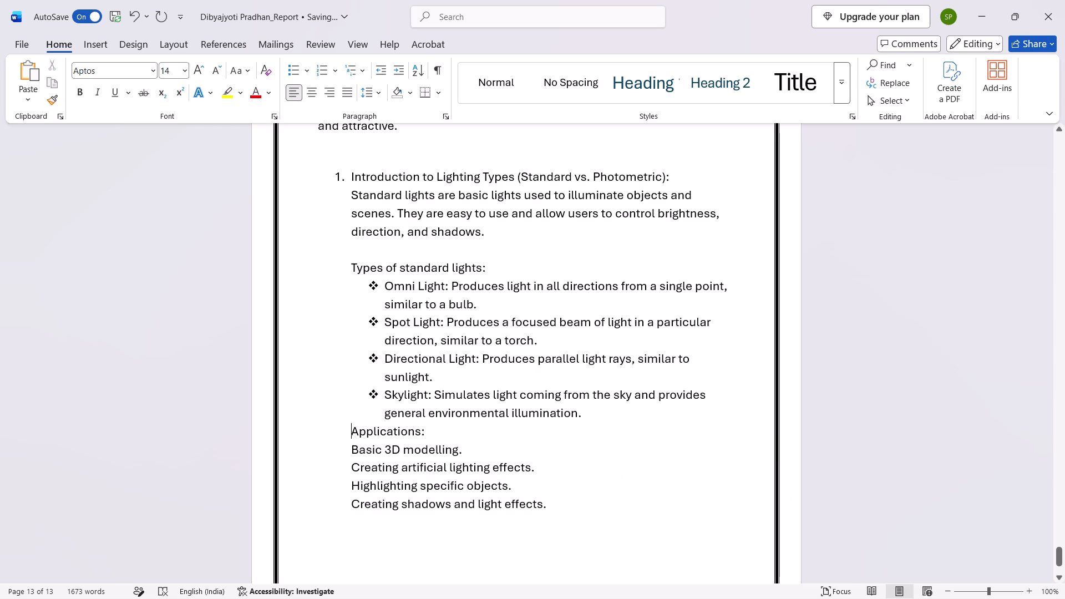
key("Return")
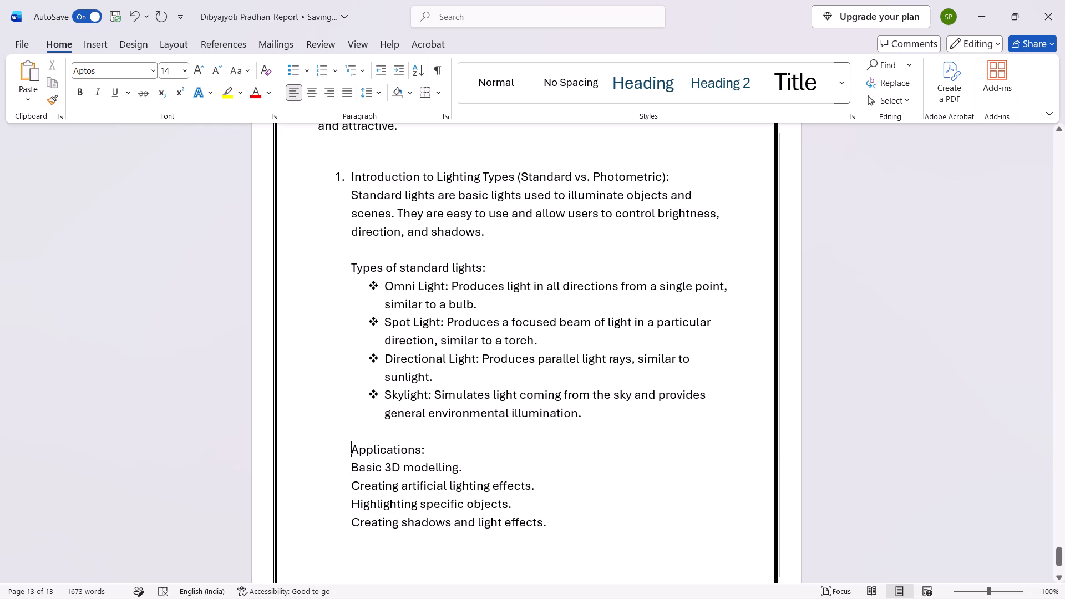
left_click_drag(343, 471, 547, 526)
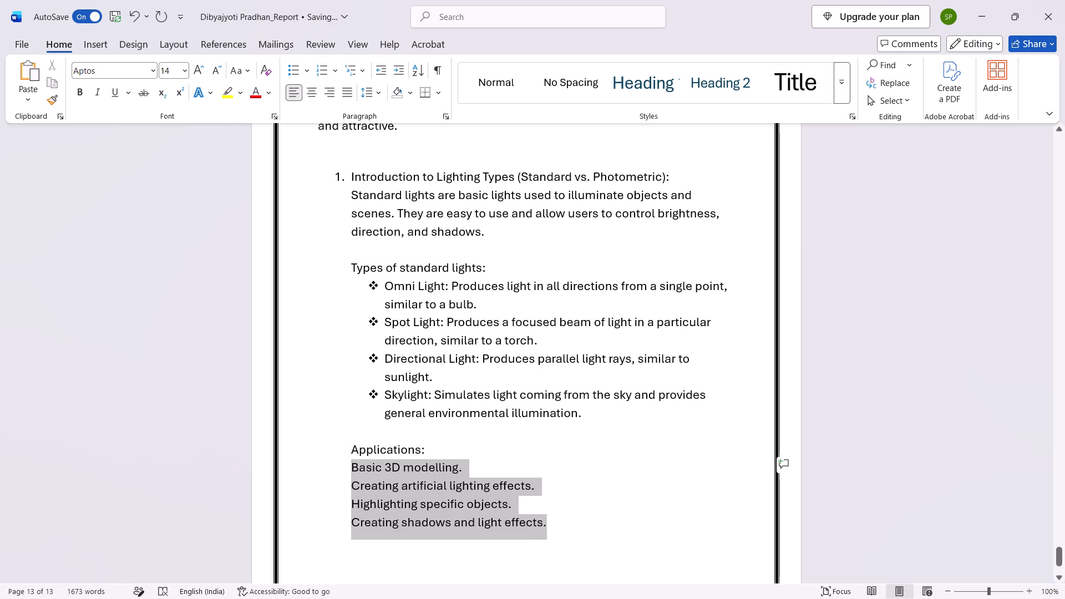
left_click_drag(547, 526, 550, 526)
left_click(674, 505)
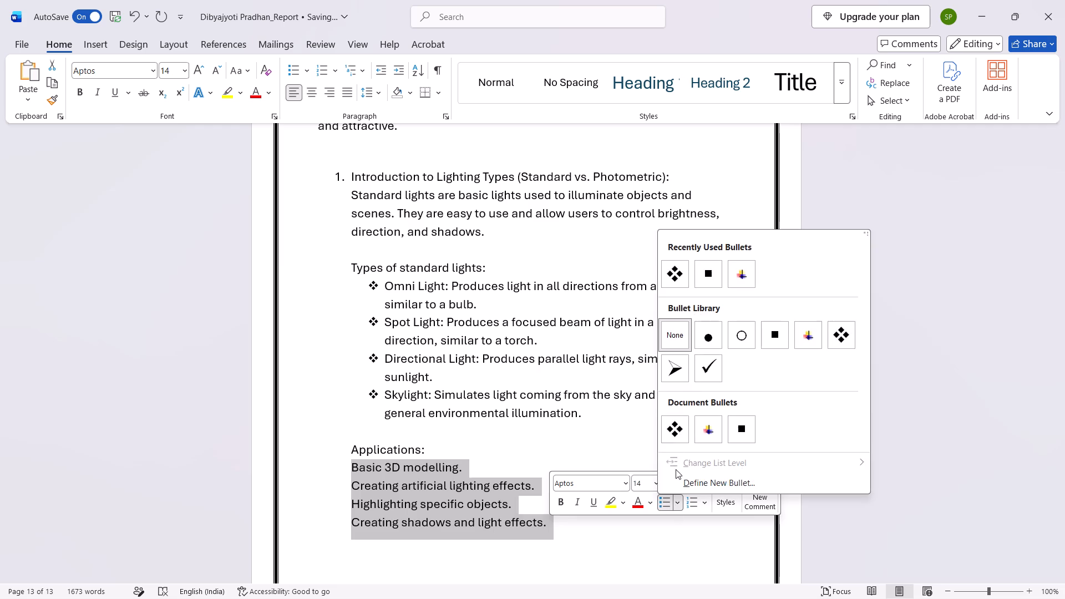
left_click(674, 421)
left_click(392, 466)
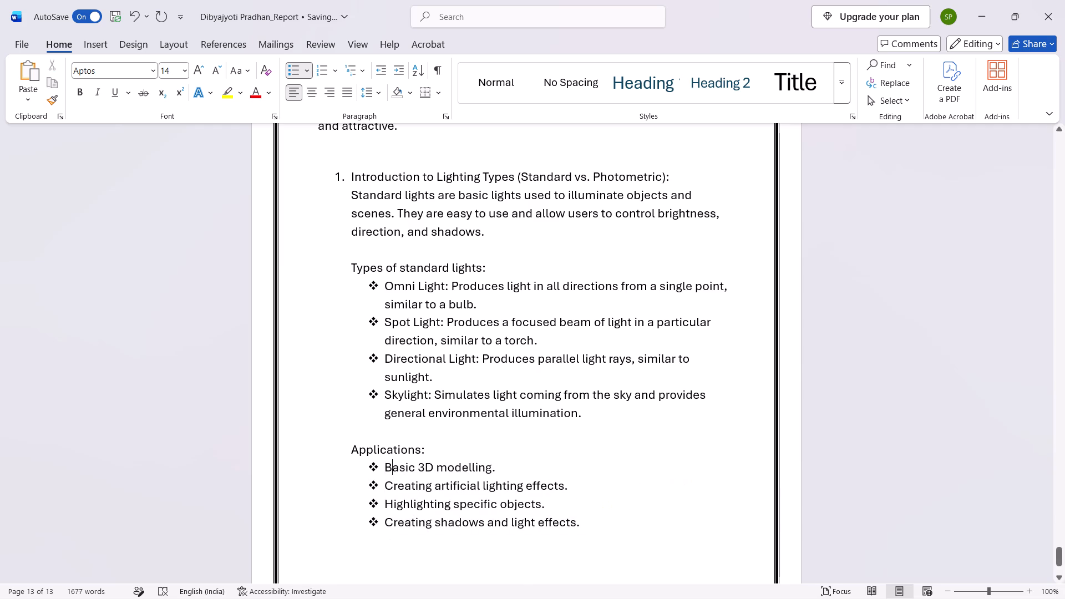
Make the bullet labels "Omni Light:", "Spot Light:", "Directional Light:" and "Skylight:" bold.
left_click_drag(448, 286, 395, 285)
left_click_drag(443, 323, 397, 322, "ctrl")
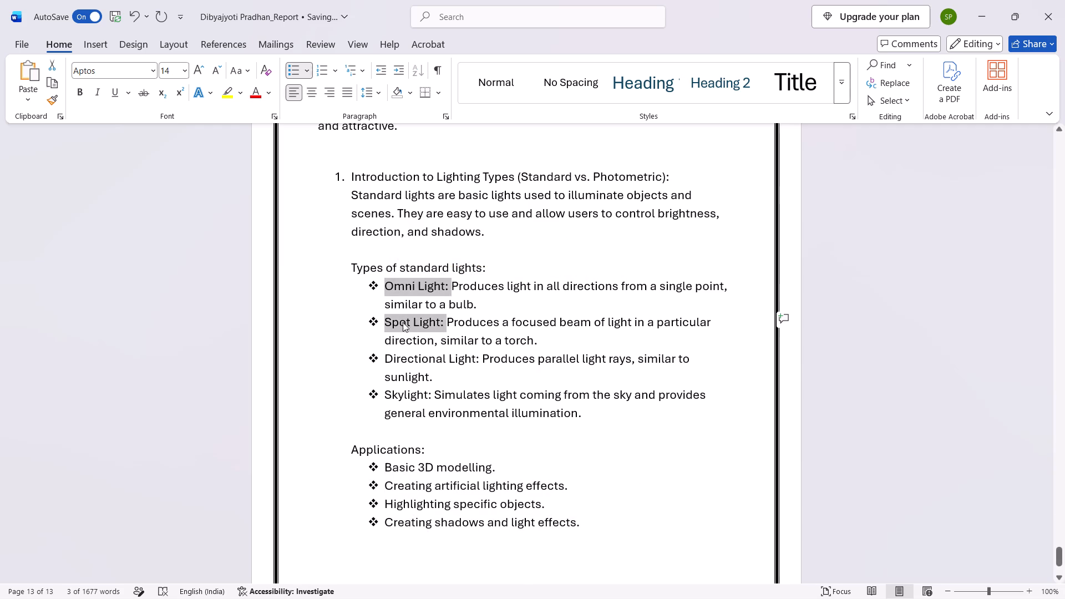
left_click_drag(479, 363, 392, 359, "ctrl")
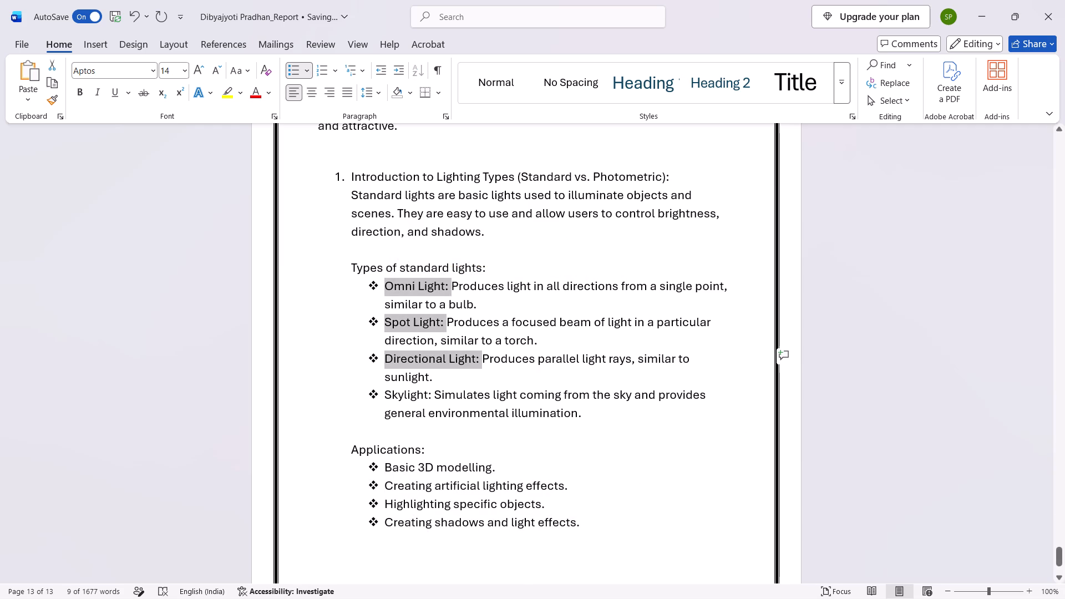
left_click_drag(431, 394, 392, 394, "ctrl")
key("ctrl+b")
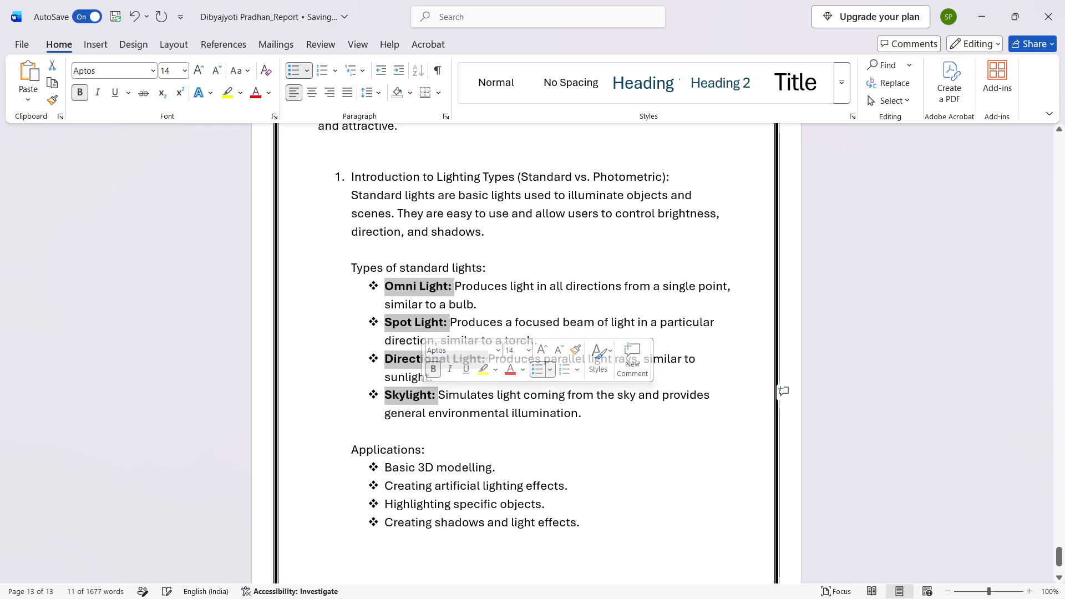
left_click(483, 432)
Place the insertion point at the end of the last Applications bullet, "Creating shadows and light effects.".
scroll(433, 319, "down", 1)
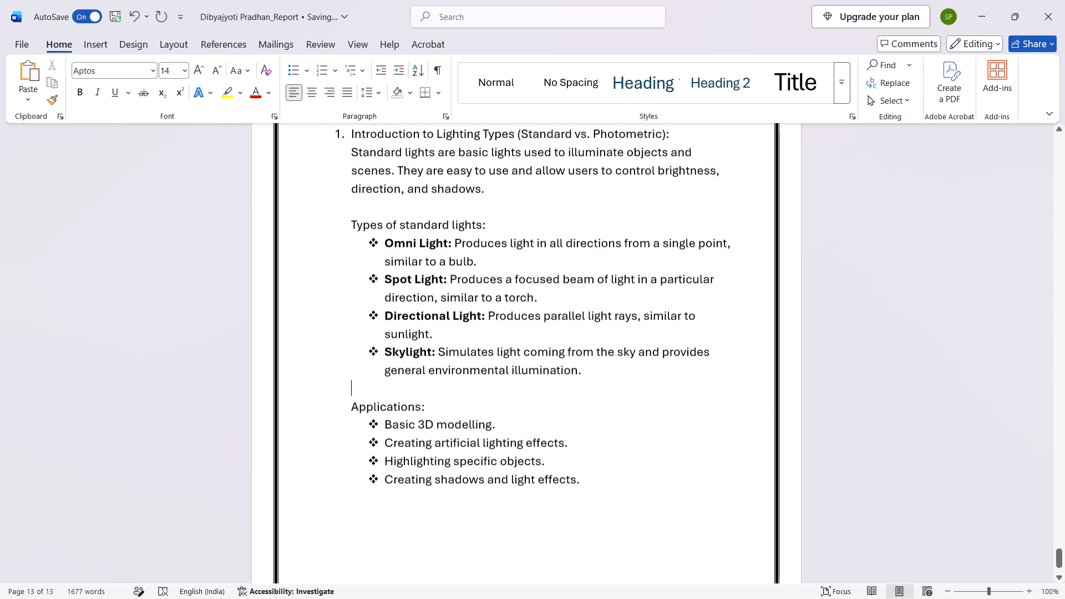
scroll(491, 438, "up", 1)
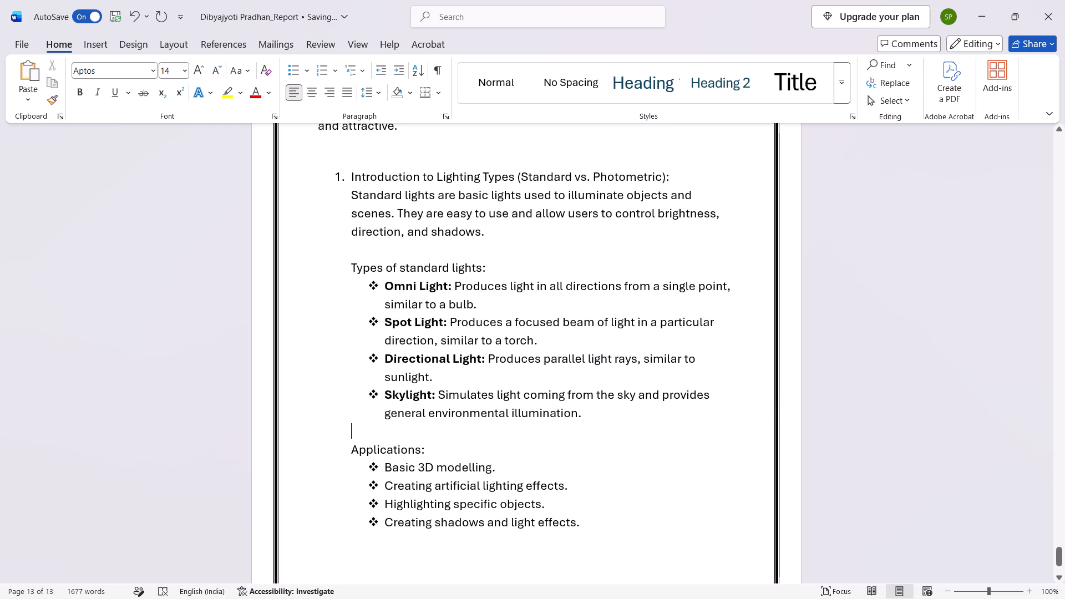
scroll(520, 398, "down", 2)
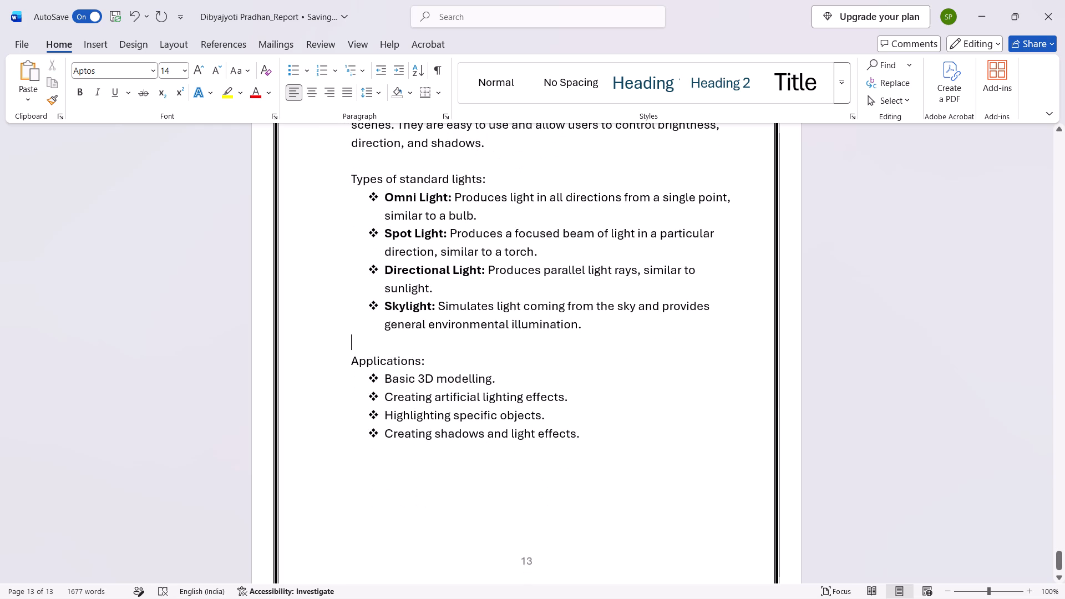
left_click(676, 464)
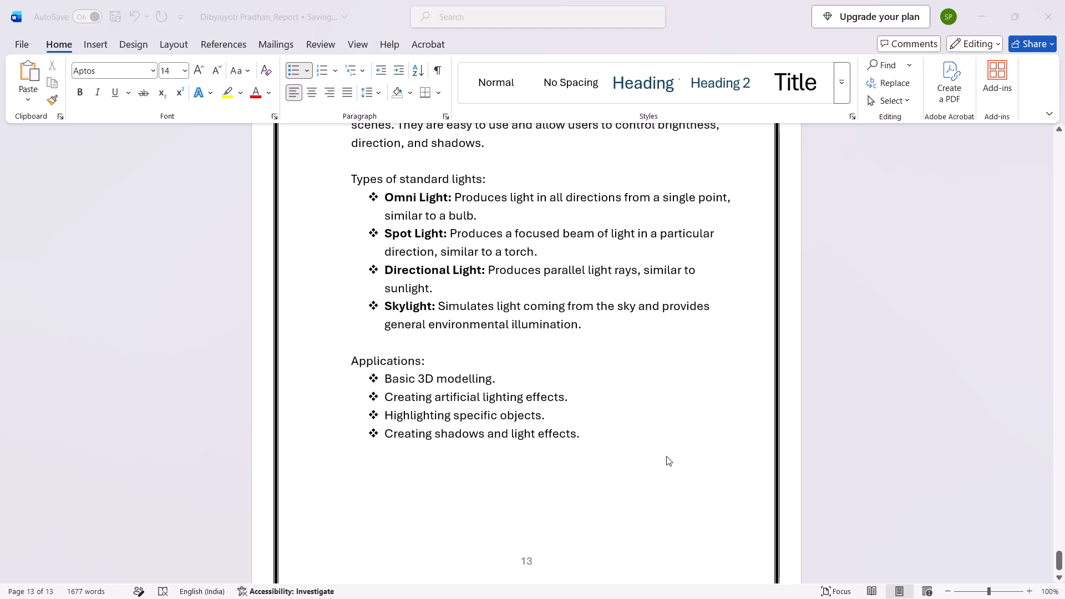
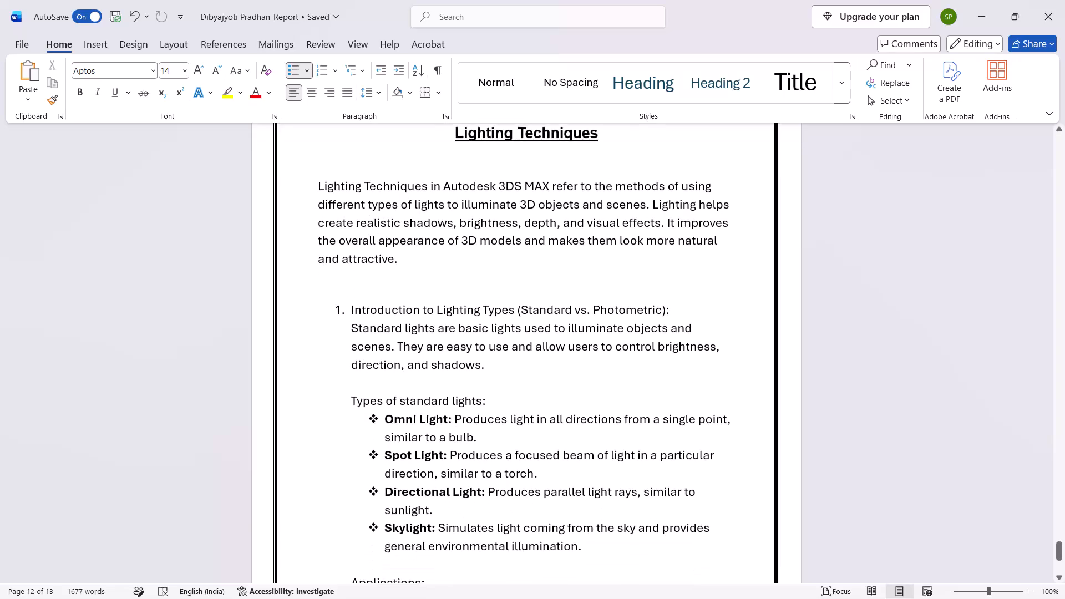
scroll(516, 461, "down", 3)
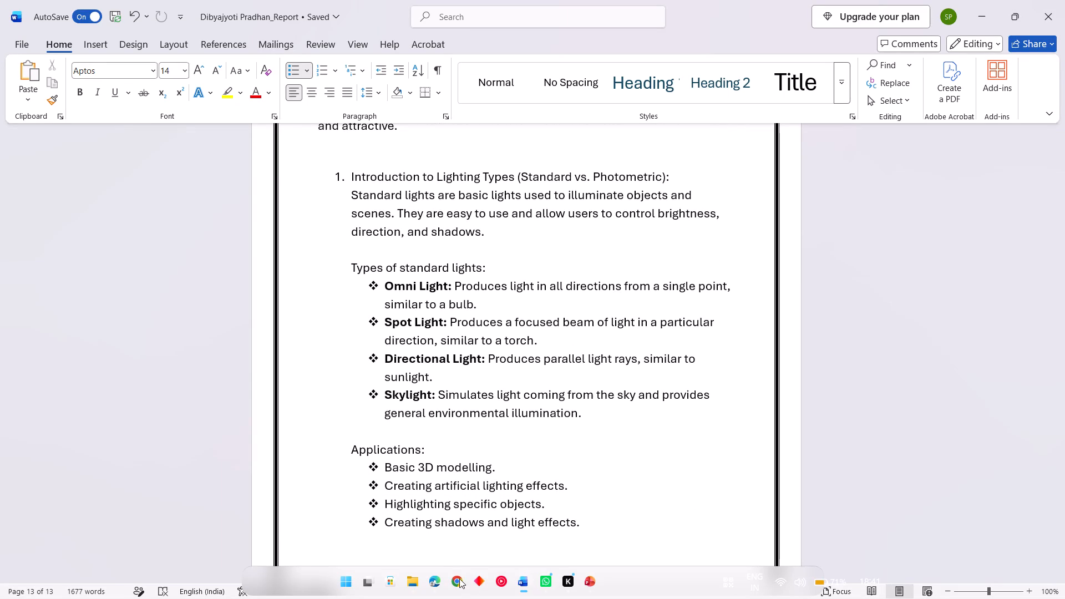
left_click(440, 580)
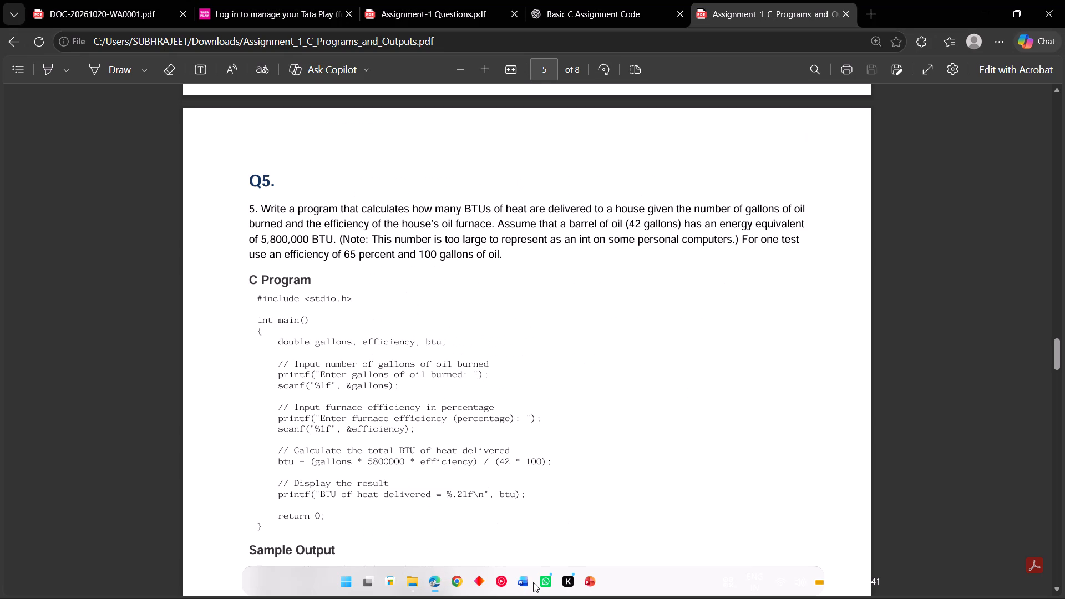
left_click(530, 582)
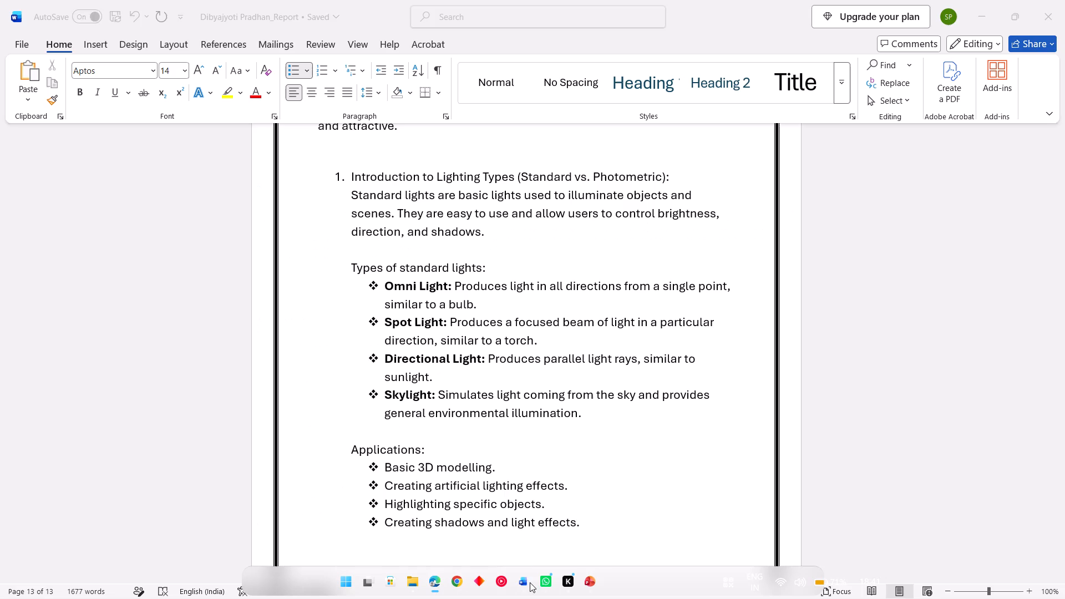
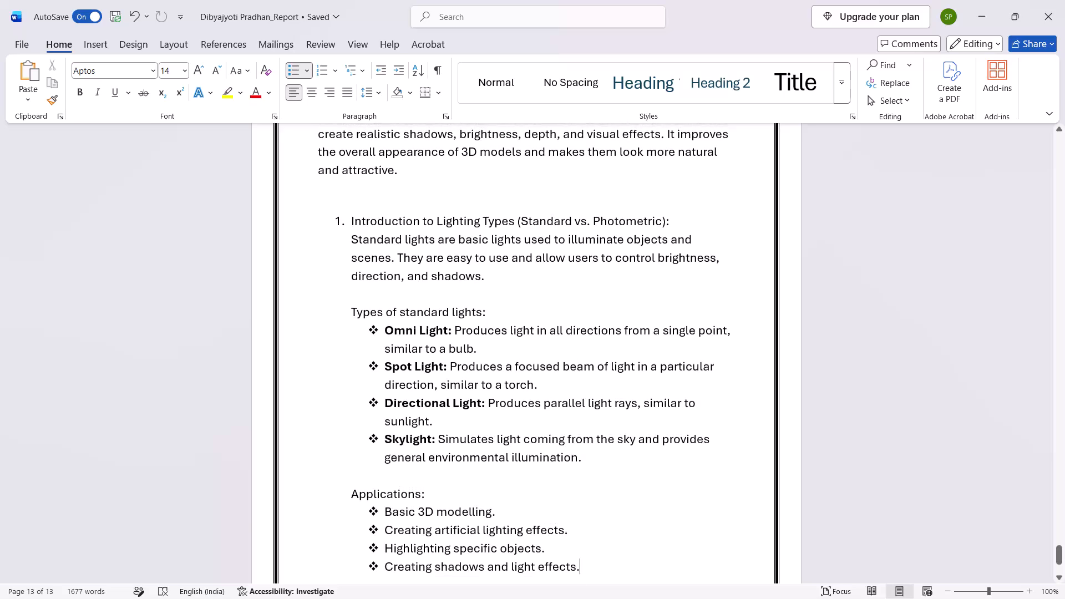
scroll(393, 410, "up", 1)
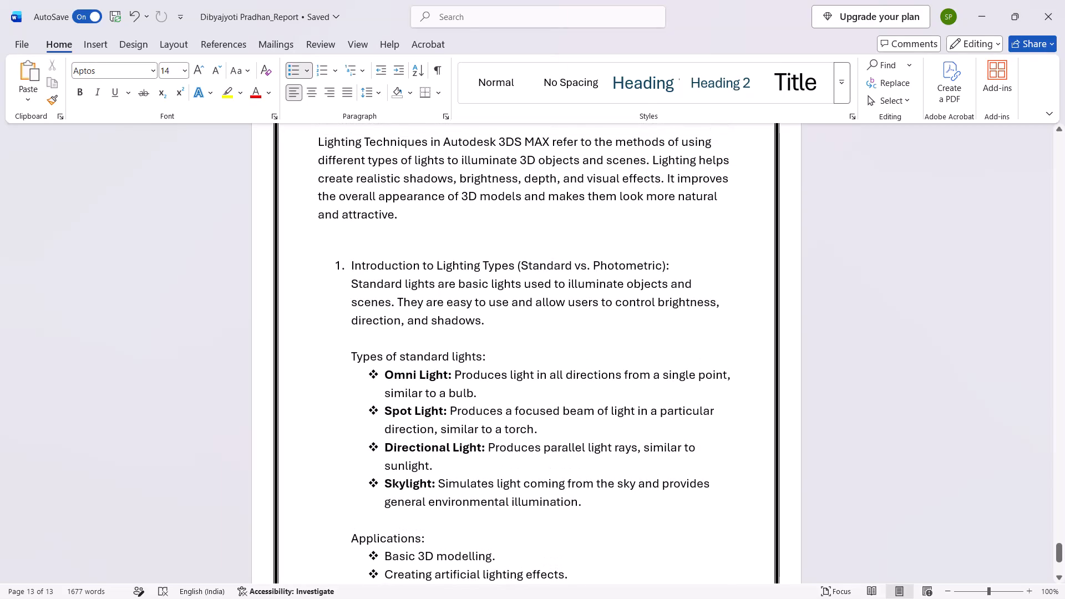
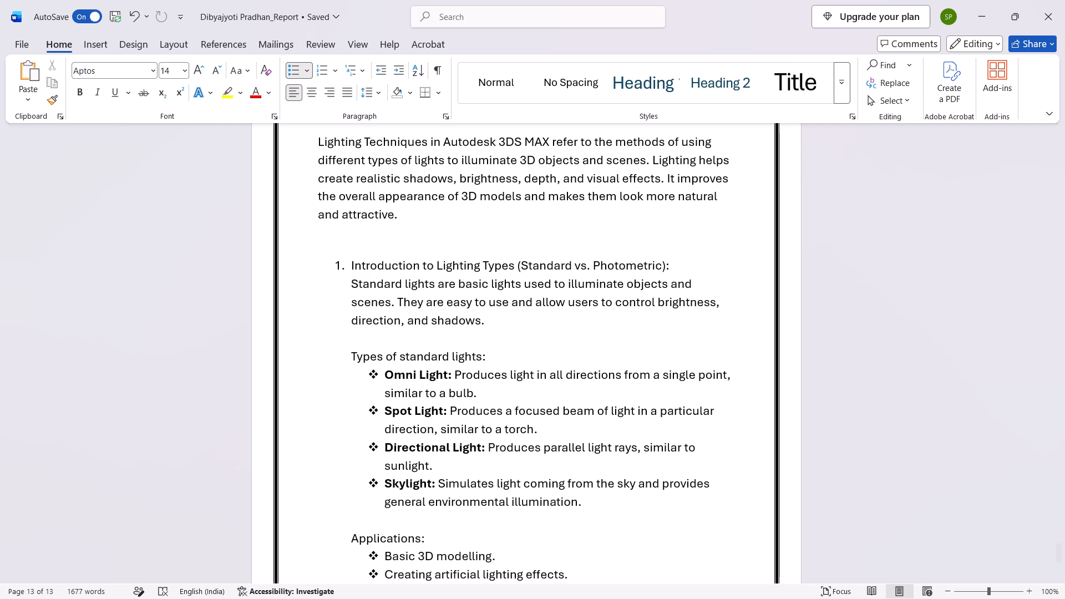
Add a lettered subheading "A. Standard Lights:" on its own line above the standard lights description under topic 1.
scroll(442, 317, "down", 1)
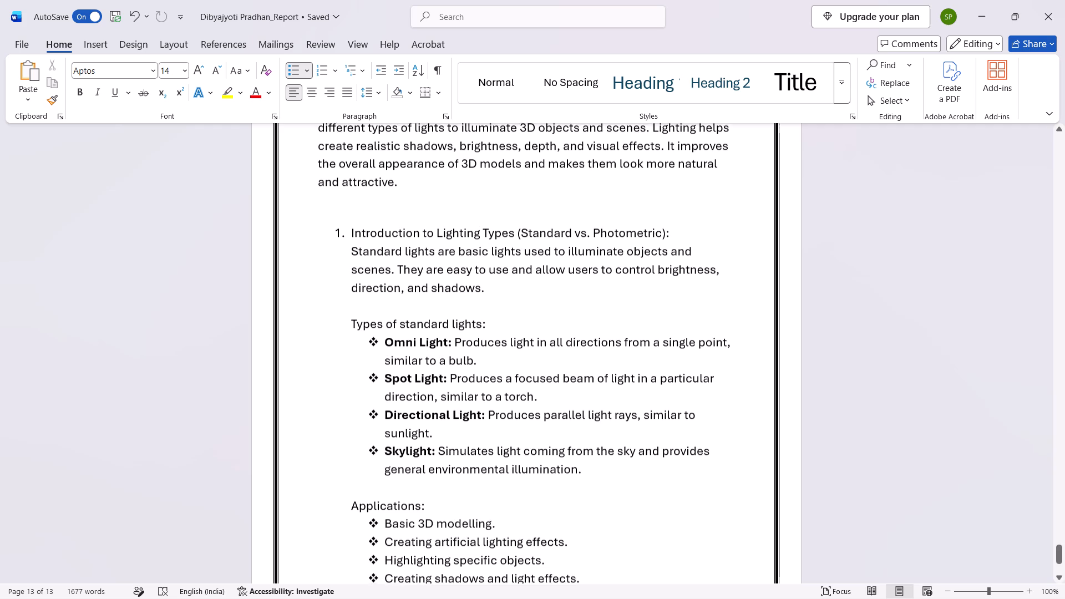
scroll(440, 323, "down", 1)
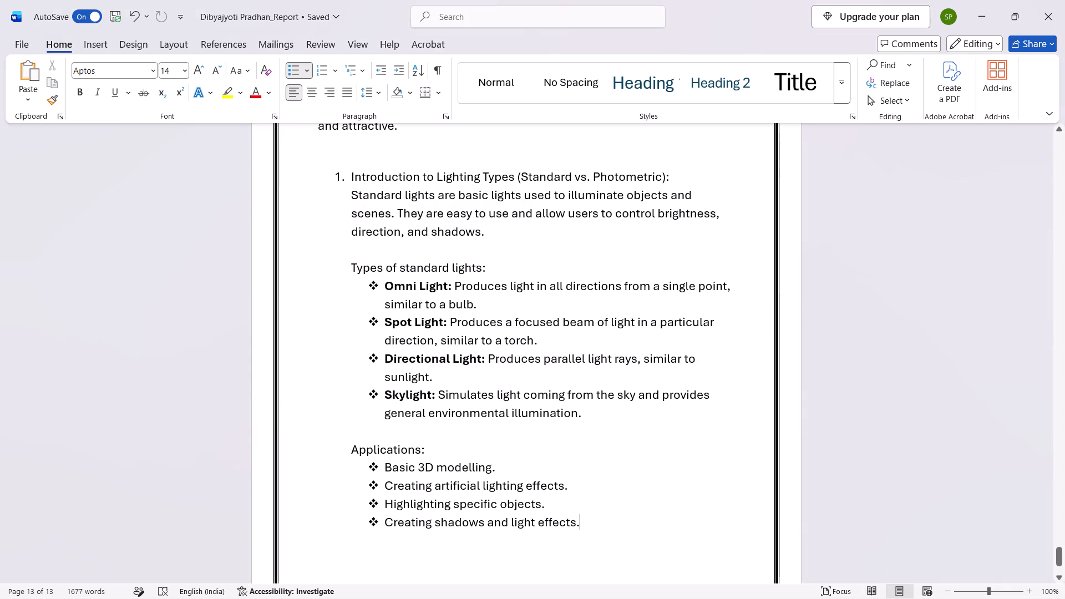
left_click(344, 197)
key("shift+a")
type(".")
key("space")
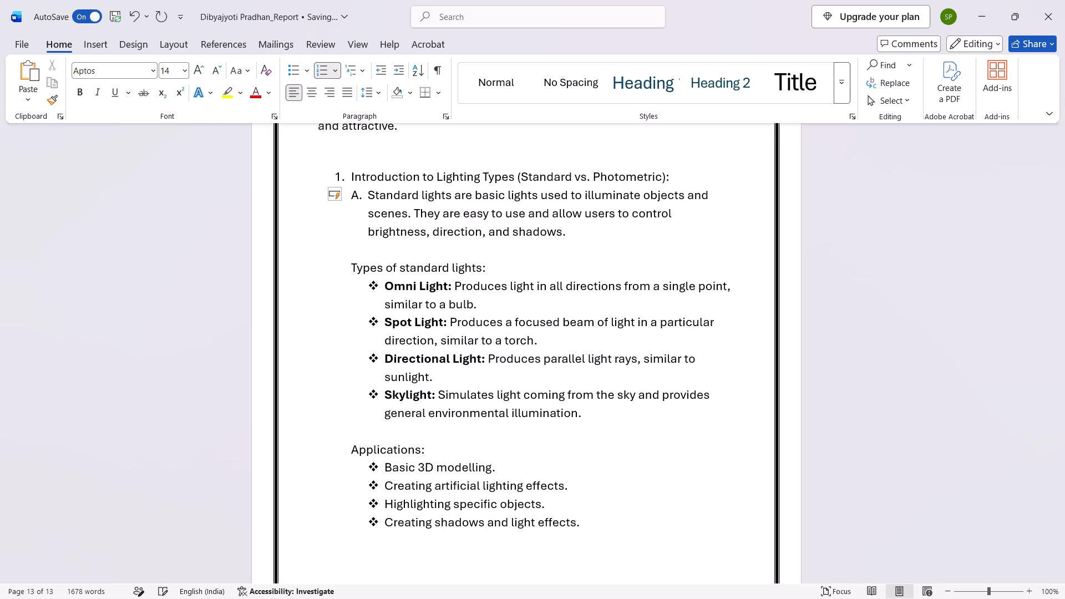
type("Standard")
key("space")
type("Lights")
type(":")
key("space")
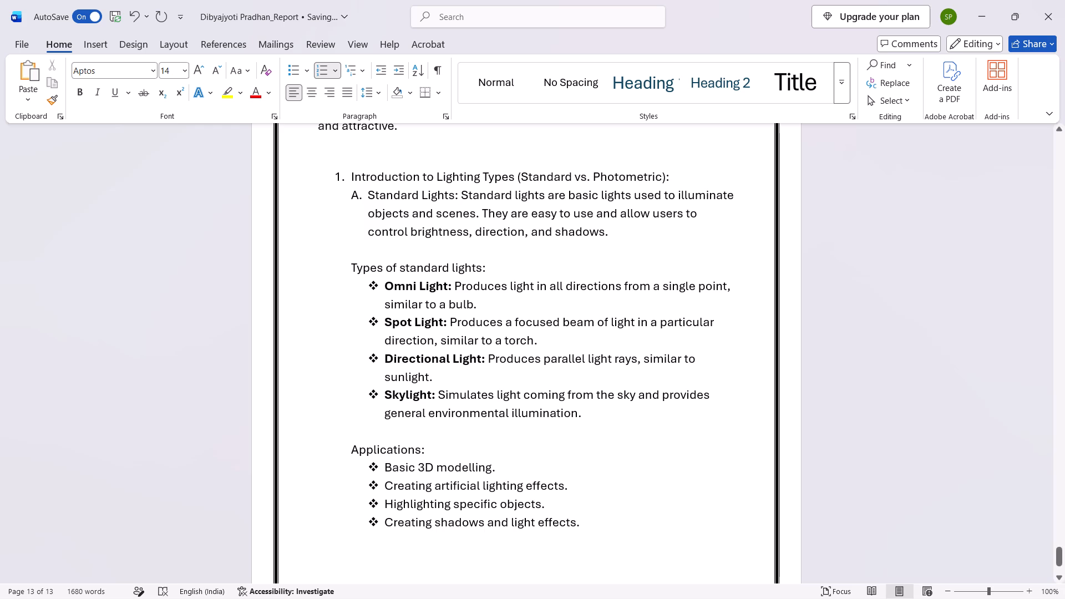
key("shift+Return")
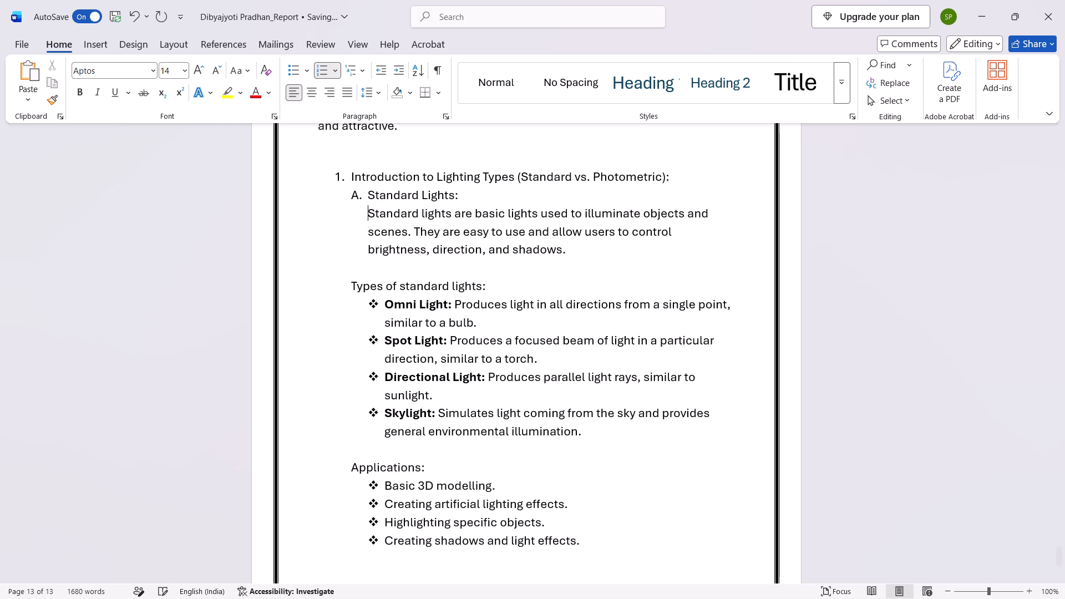
Make the "Standard Lights:" subheading and its list letter A bold.
left_click_drag(369, 195, 465, 201)
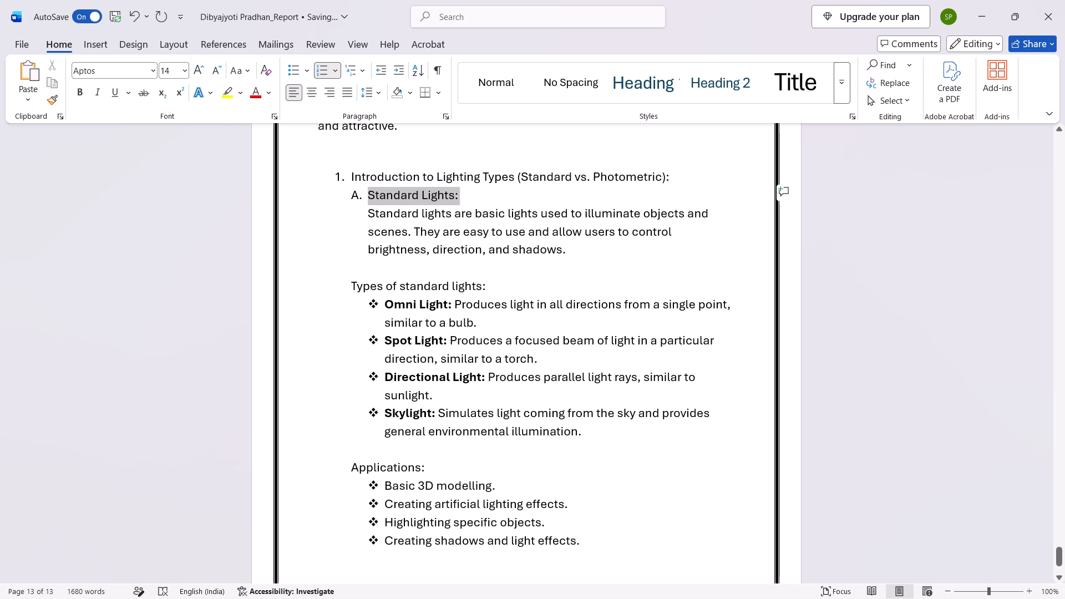
left_click_drag(465, 201, 465, 201)
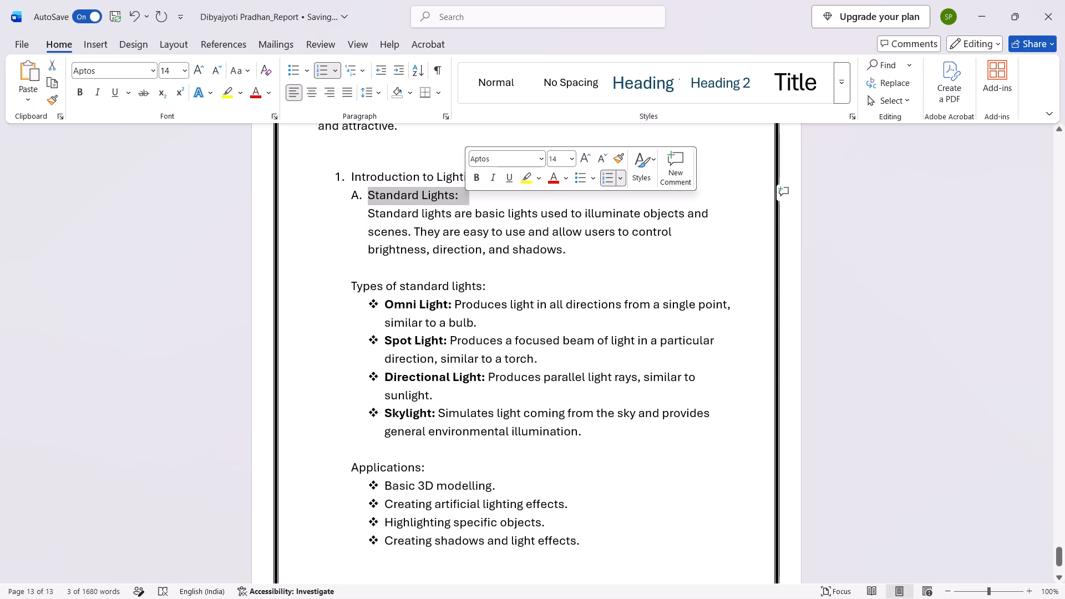
key("ctrl+b")
left_click(402, 199)
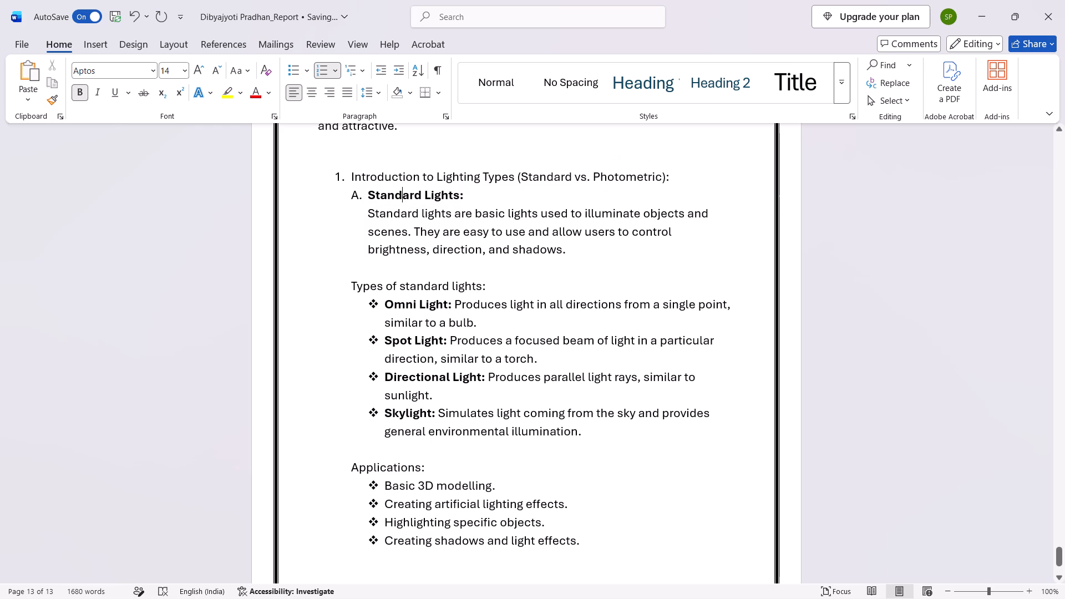
left_click_drag(468, 194, 349, 200)
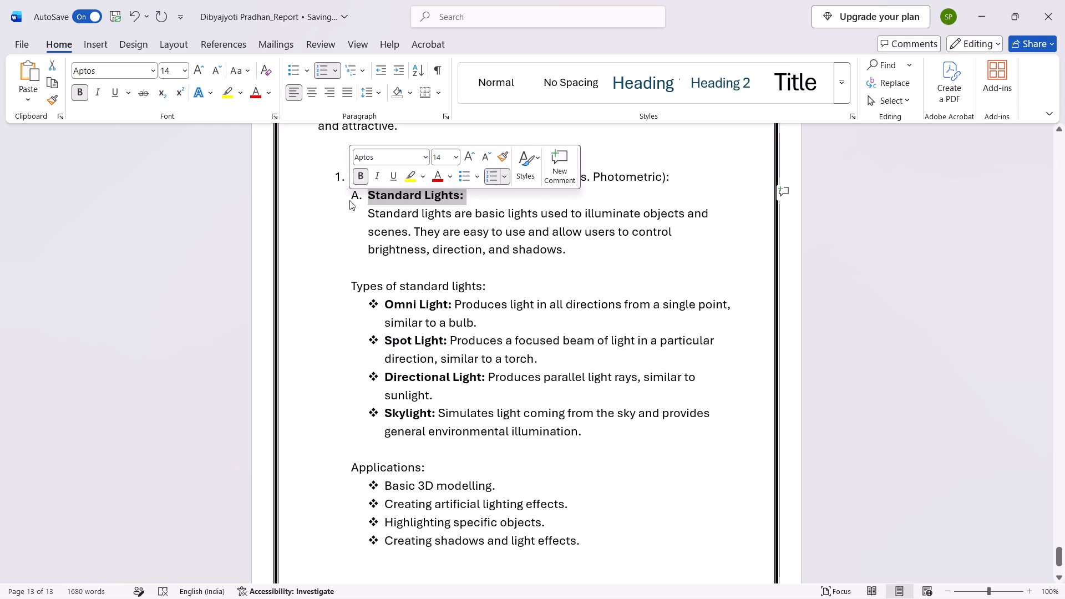
left_click(357, 197)
key("ctrl+b")
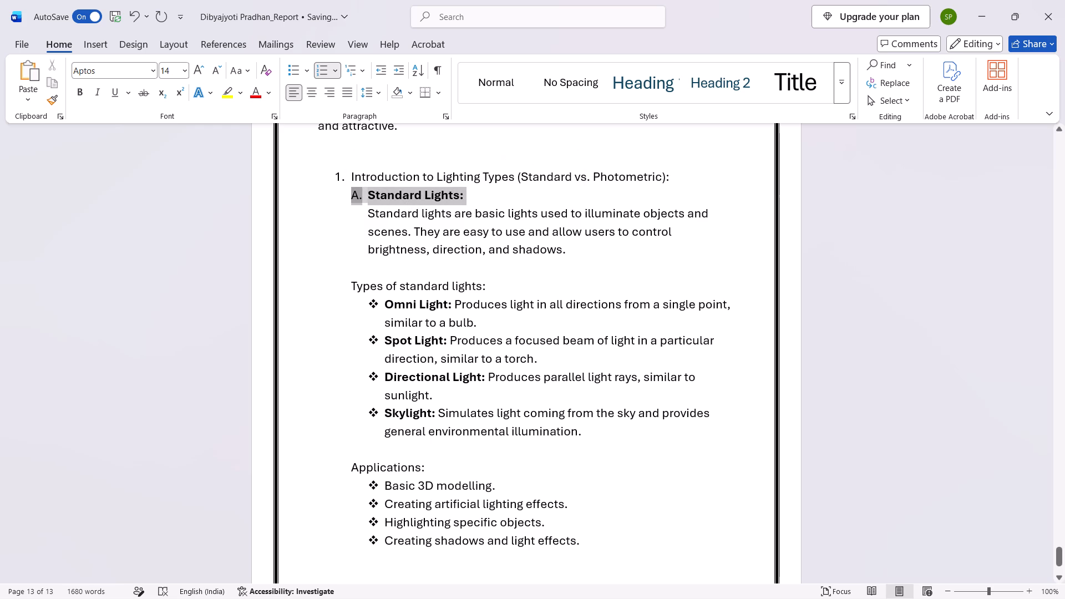
left_click(388, 245)
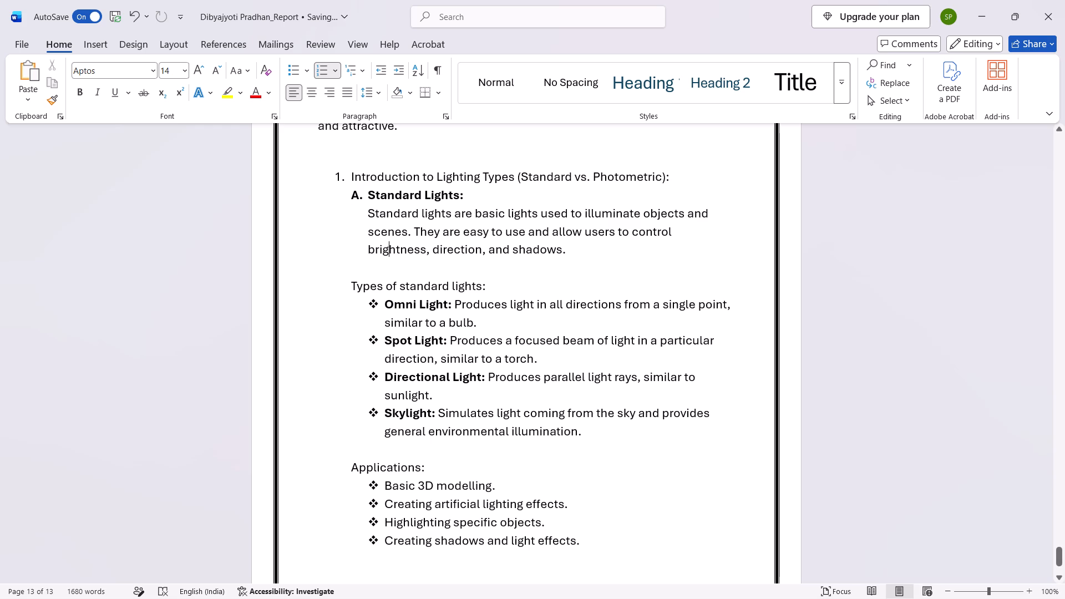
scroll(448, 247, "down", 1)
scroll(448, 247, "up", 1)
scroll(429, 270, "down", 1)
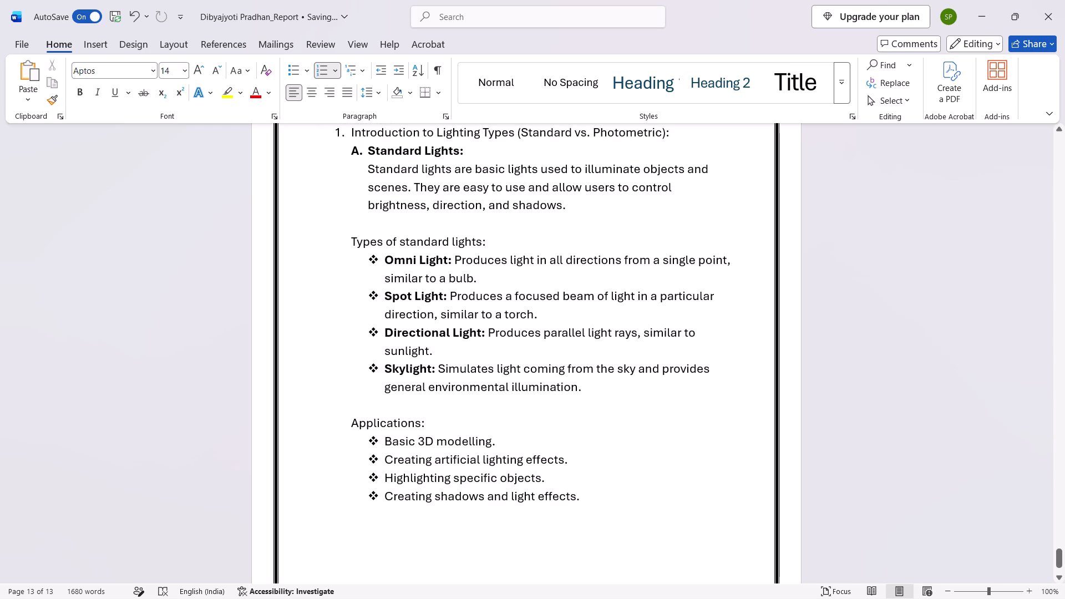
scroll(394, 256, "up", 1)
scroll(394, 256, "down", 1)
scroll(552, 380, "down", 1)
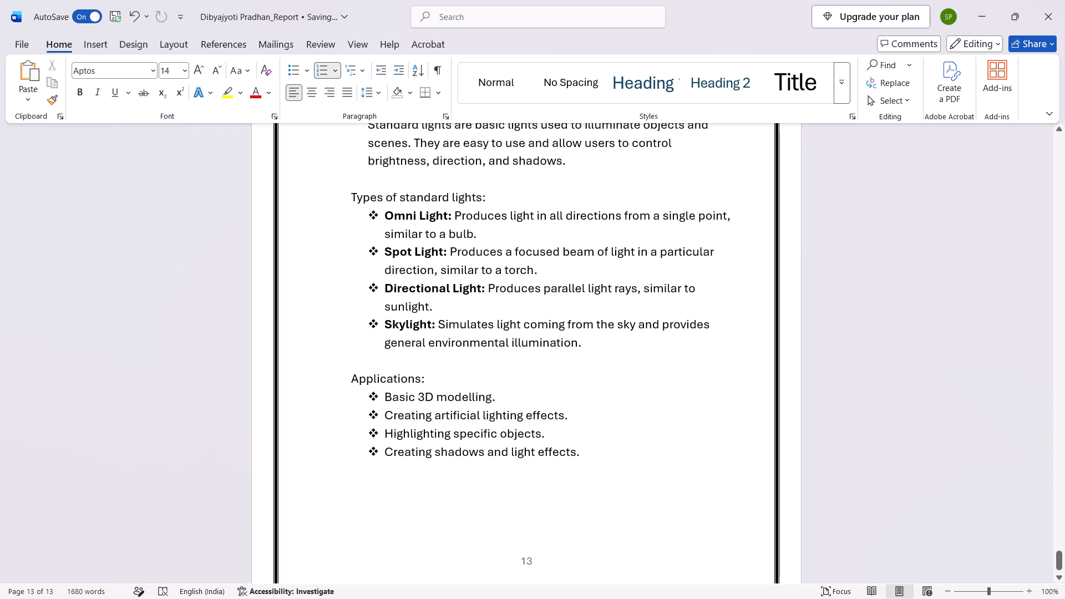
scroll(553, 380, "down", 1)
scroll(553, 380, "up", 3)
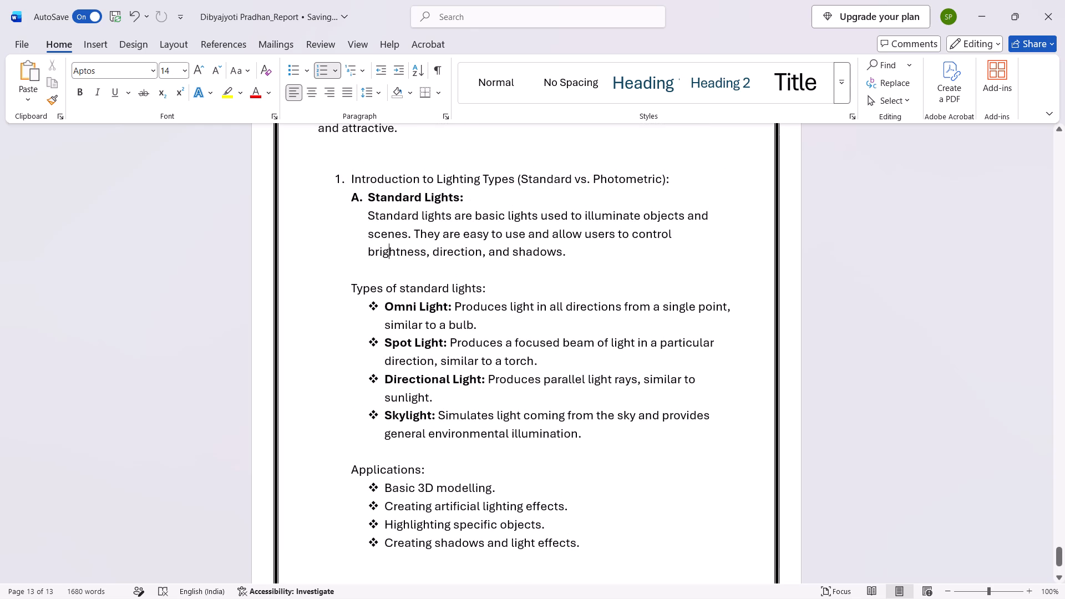
End the bullet list after "Creating shadows and light effects." and add blank lines until the text continues on page 14.
scroll(429, 375, "down", 3)
left_click(603, 419)
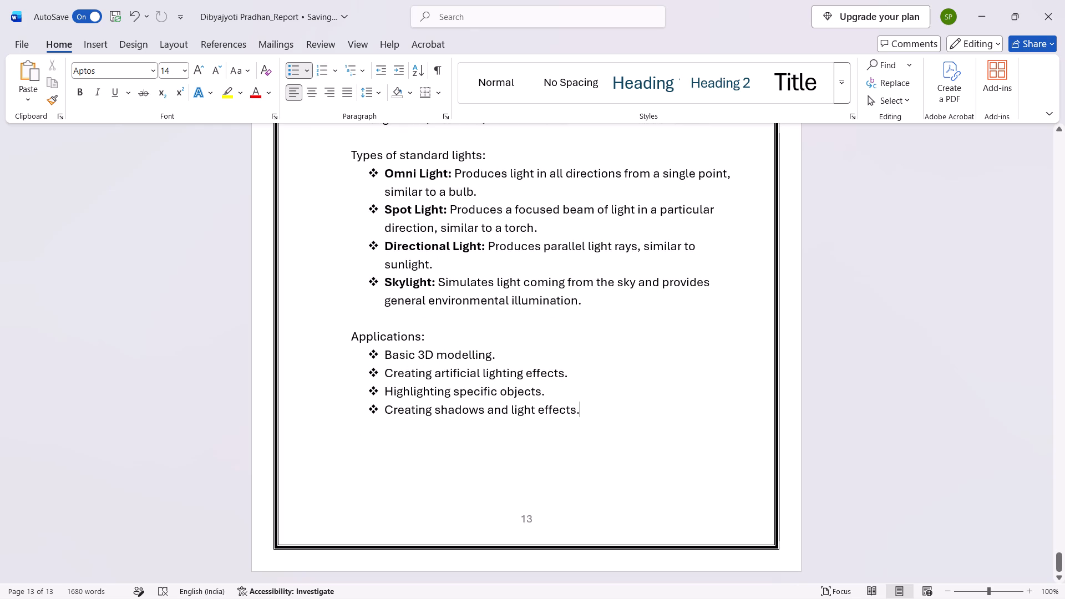
left_click(603, 448)
key("Return")
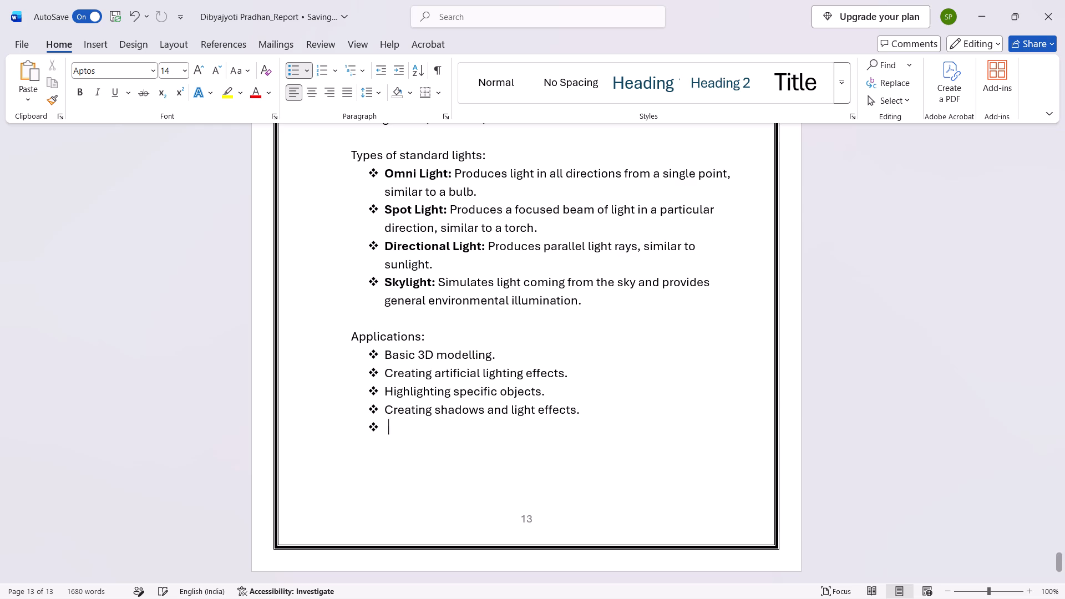
key("Return")
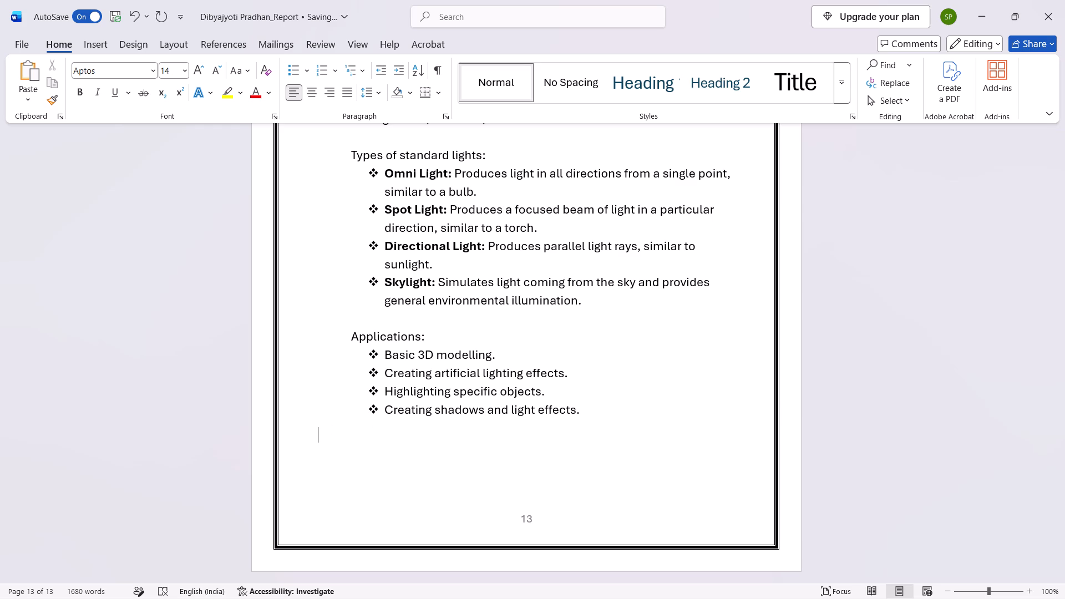
key("Return")
key("Return")
key("Return")
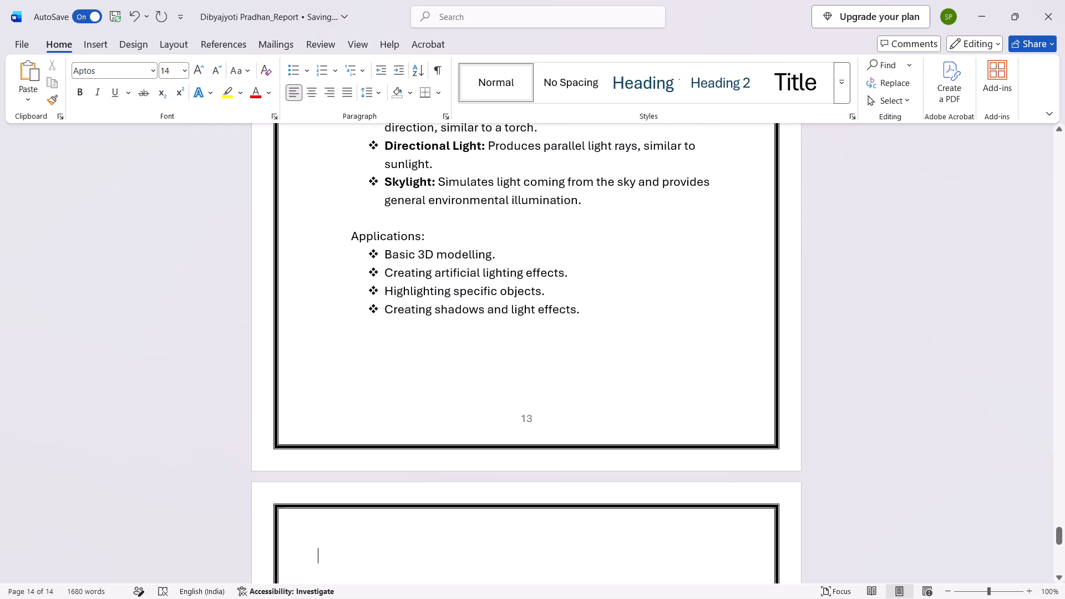
Start an indented lettered item "B." on the first line of page 14 for the second lighting type.
key("Tab")
type("B.")
key("space")
scroll(588, 441, "up", 2)
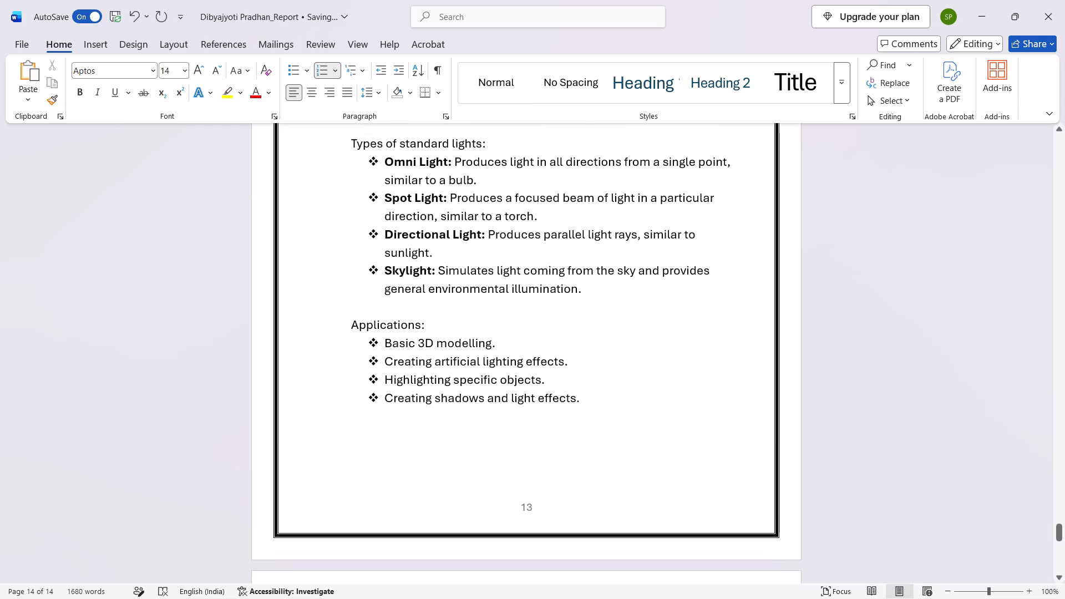
scroll(586, 441, "up", 2)
scroll(584, 440, "down", 5)
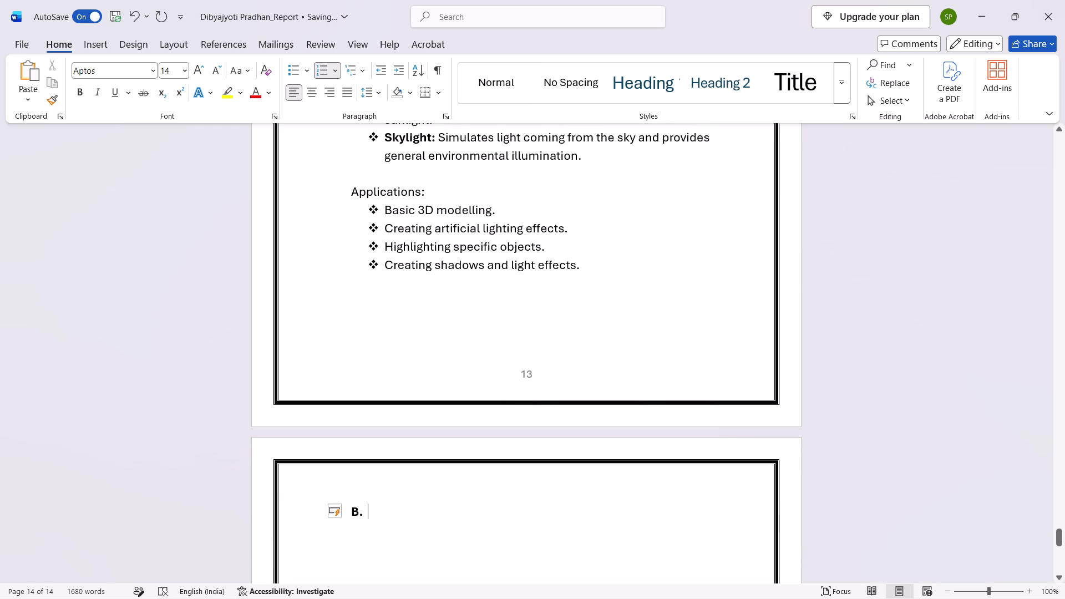
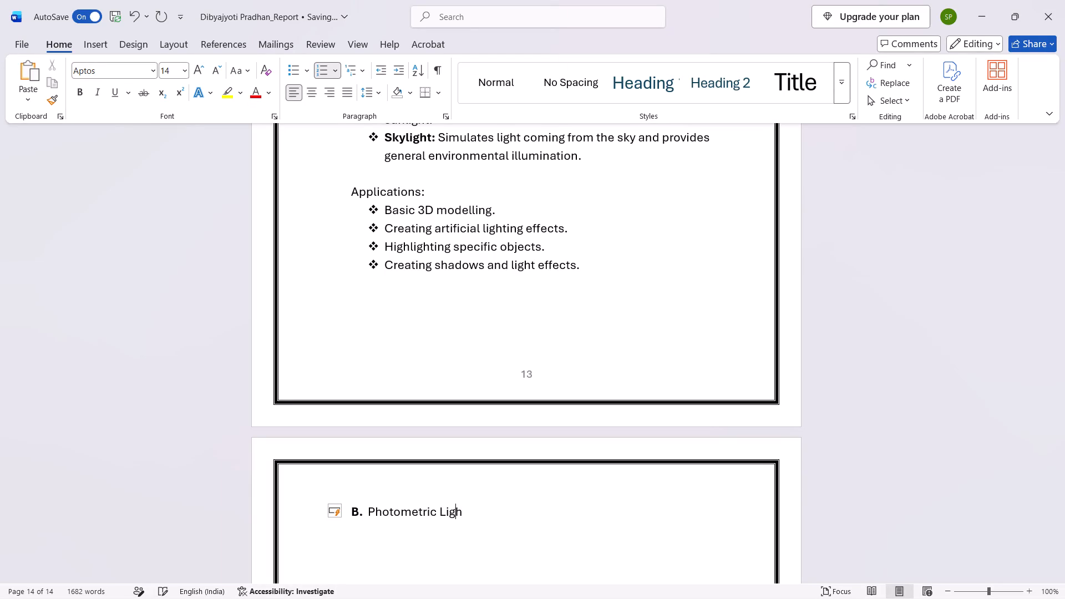
Complete item B's title as "Photometric Lighting:" and paste the copied photometric lights description on a new line beneath it within the same item.
key("BackSpace")
type("g:")
key("space")
key("shift+Return")
key("ctrl+v")
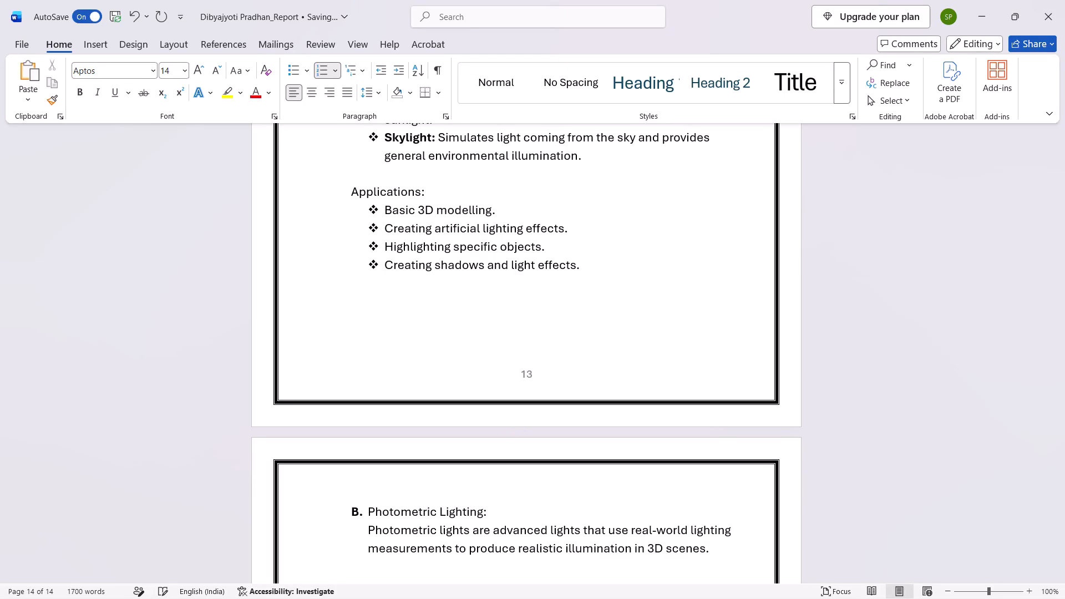
scroll(518, 427, "down", 1)
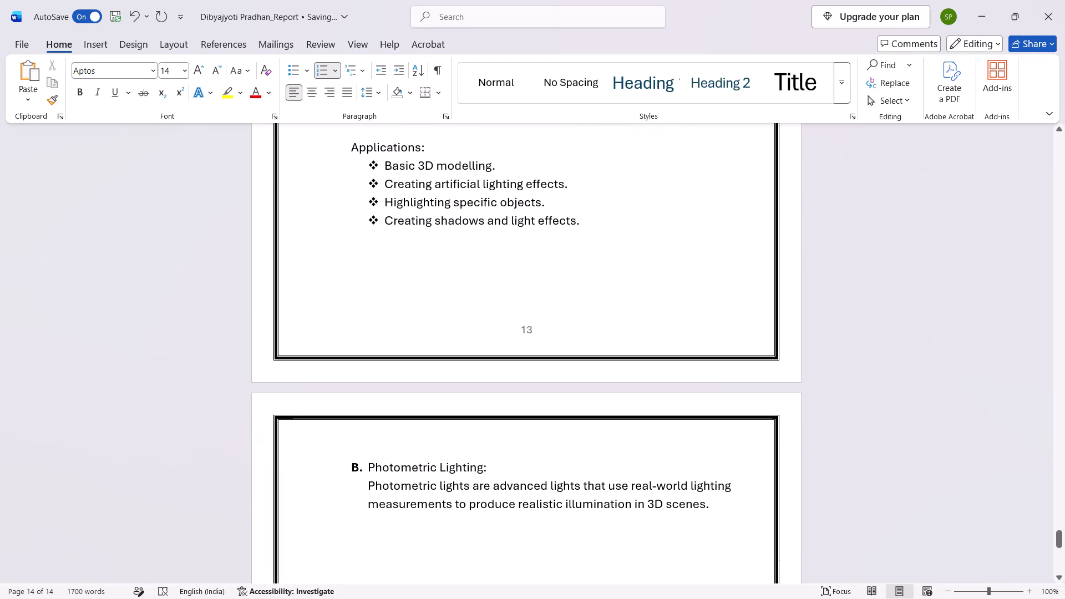
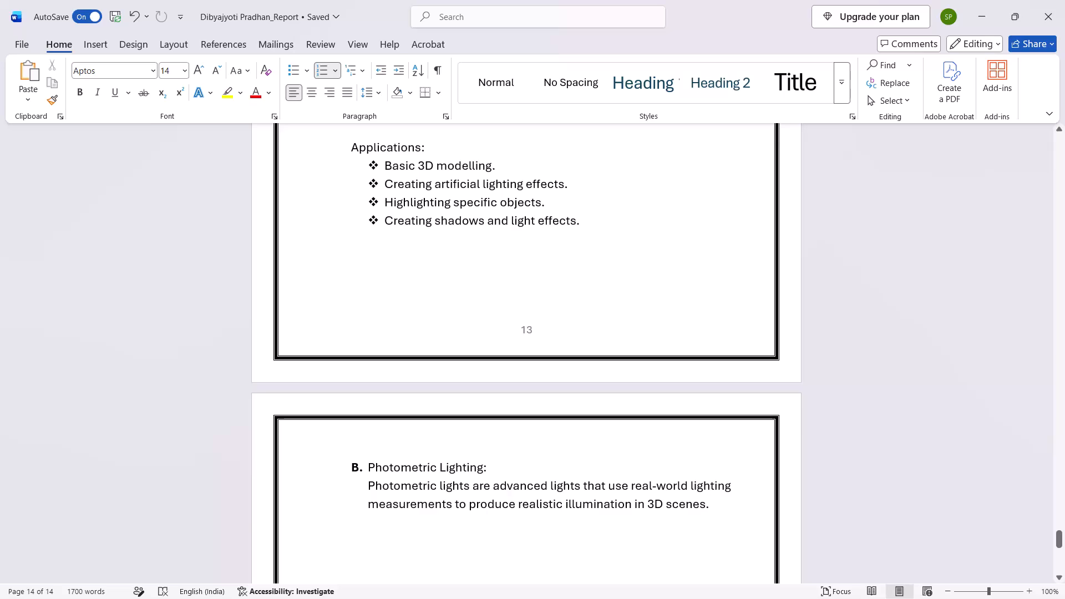
Add a new unlettered, indented line beneath the photometric lights description in item B.
key("Return")
key("BackSpace")
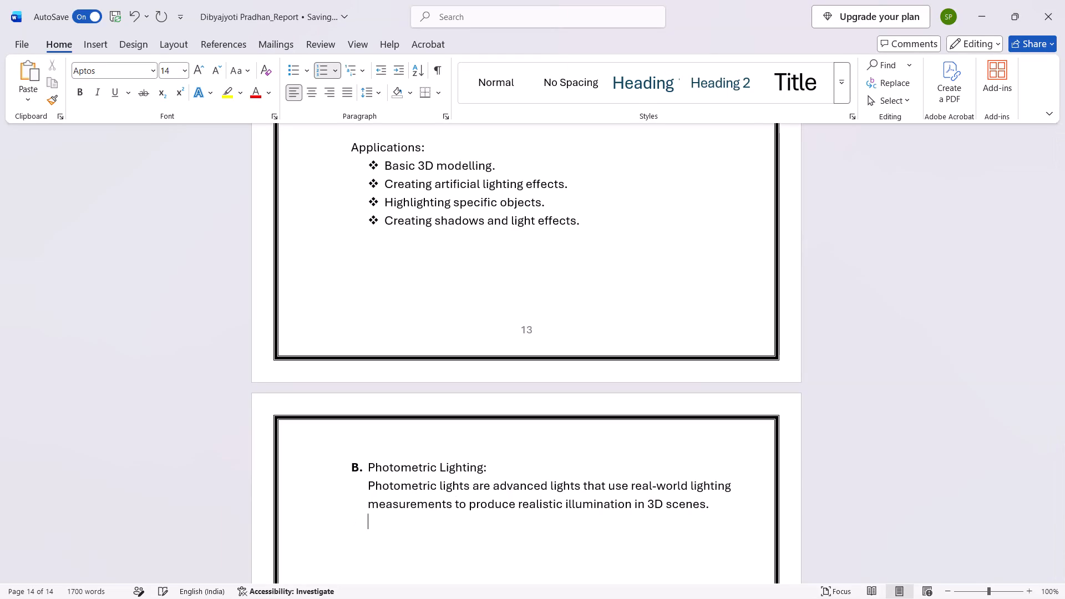
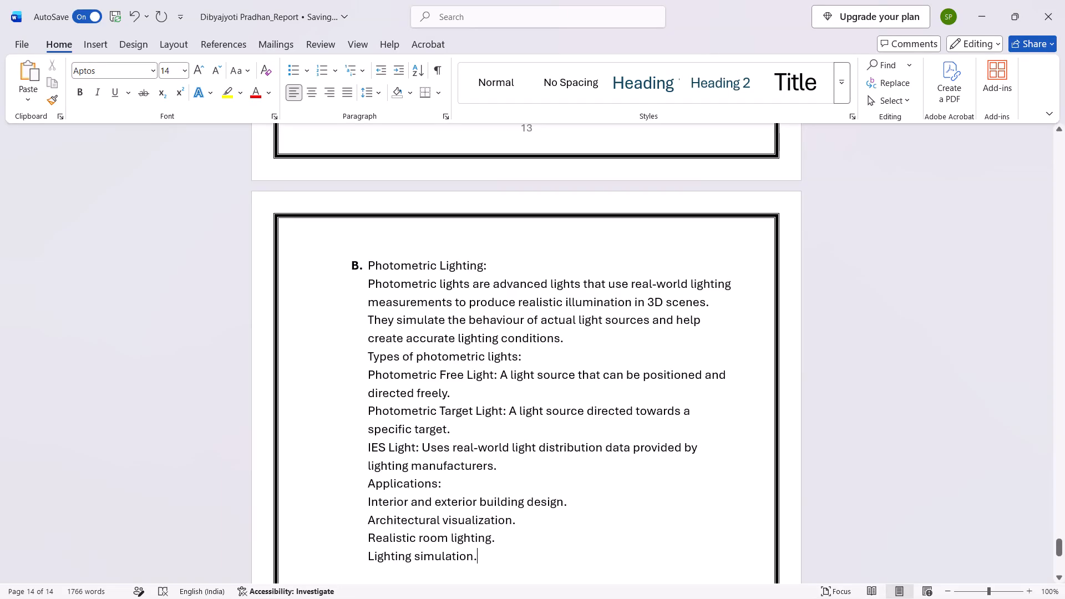
Insert a blank line above "Types of photometric lights:" and format its three light descriptions as a four-diamond bulleted list.
left_click(371, 354)
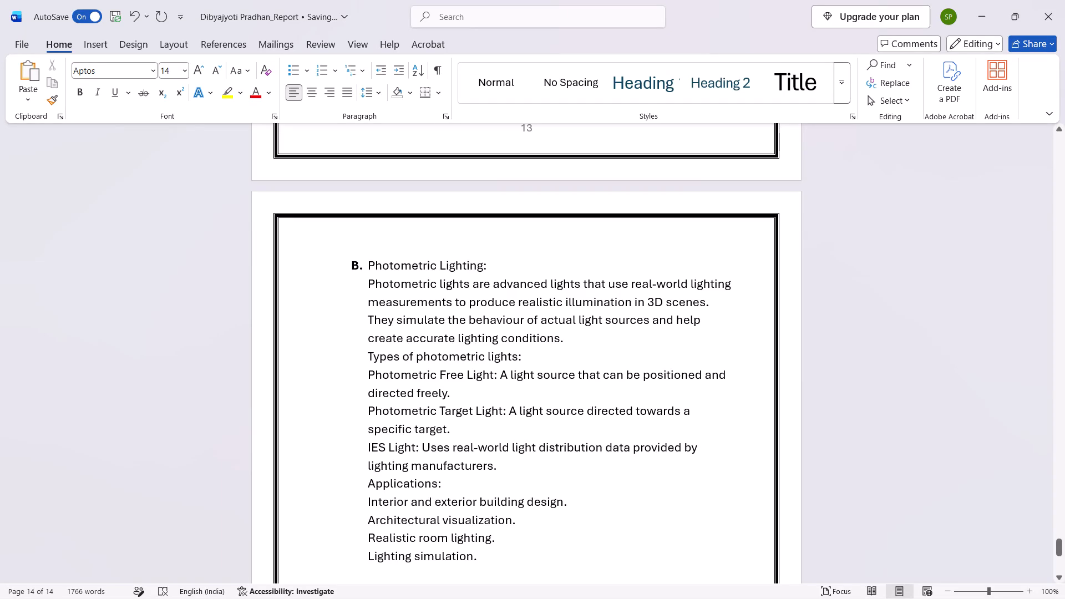
left_click(367, 354)
key("Return")
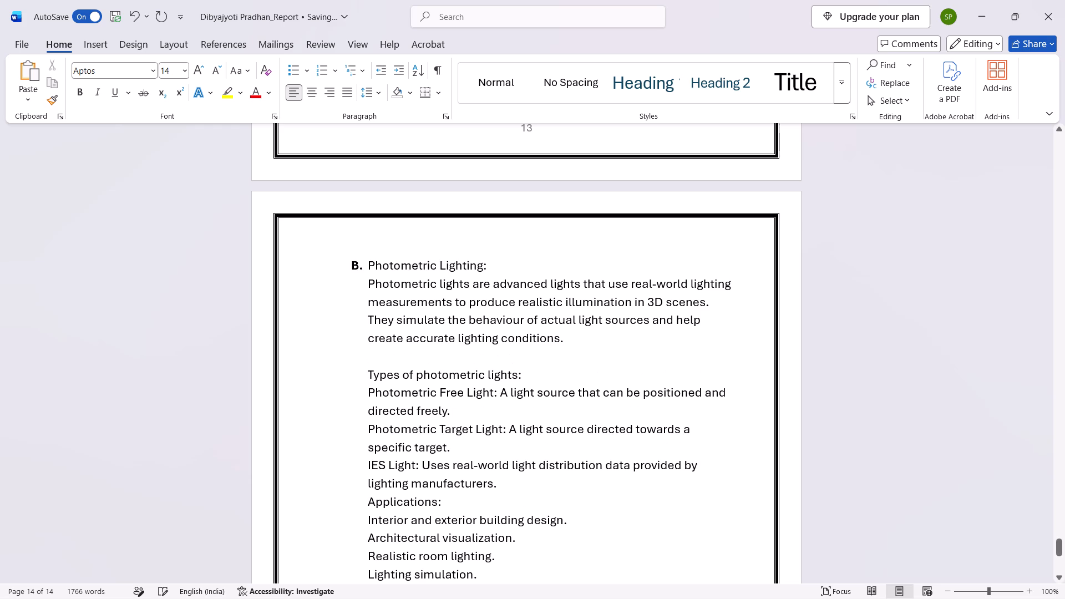
left_click_drag(362, 398, 437, 448)
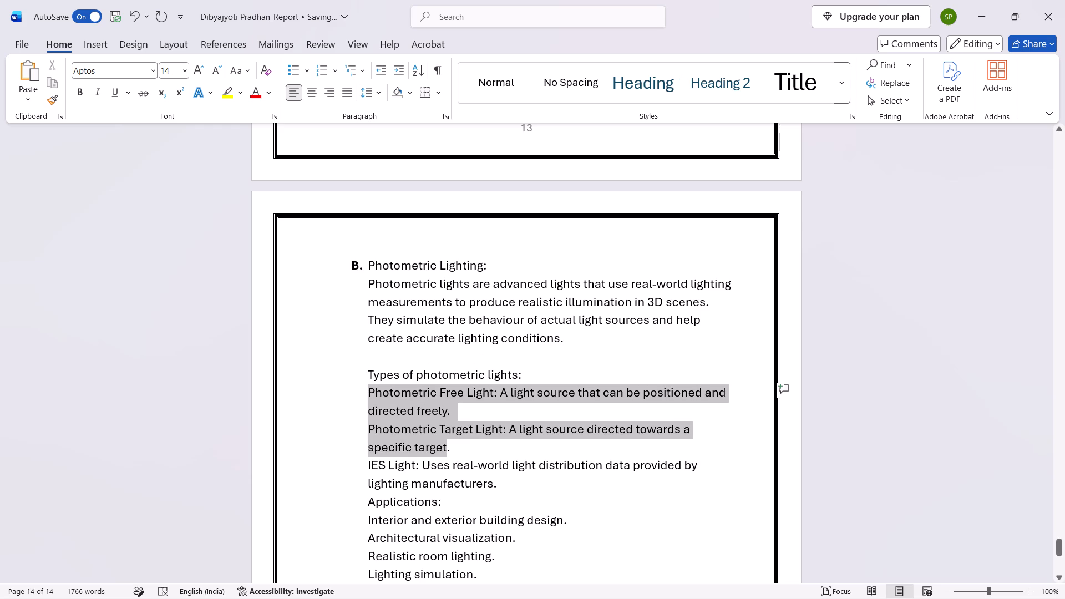
left_click_drag(437, 448, 499, 486)
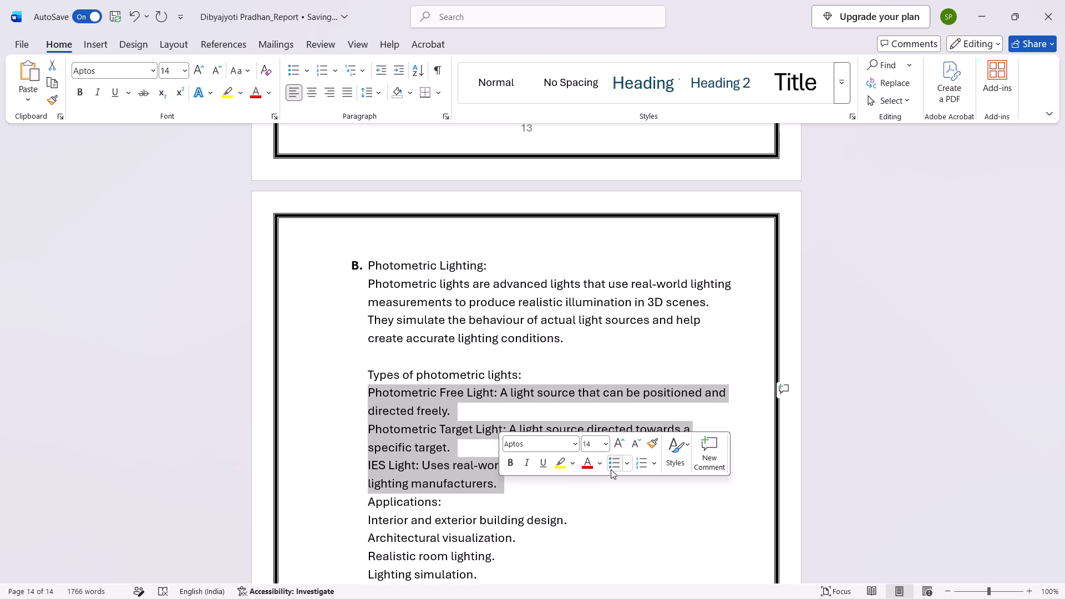
left_click(626, 467)
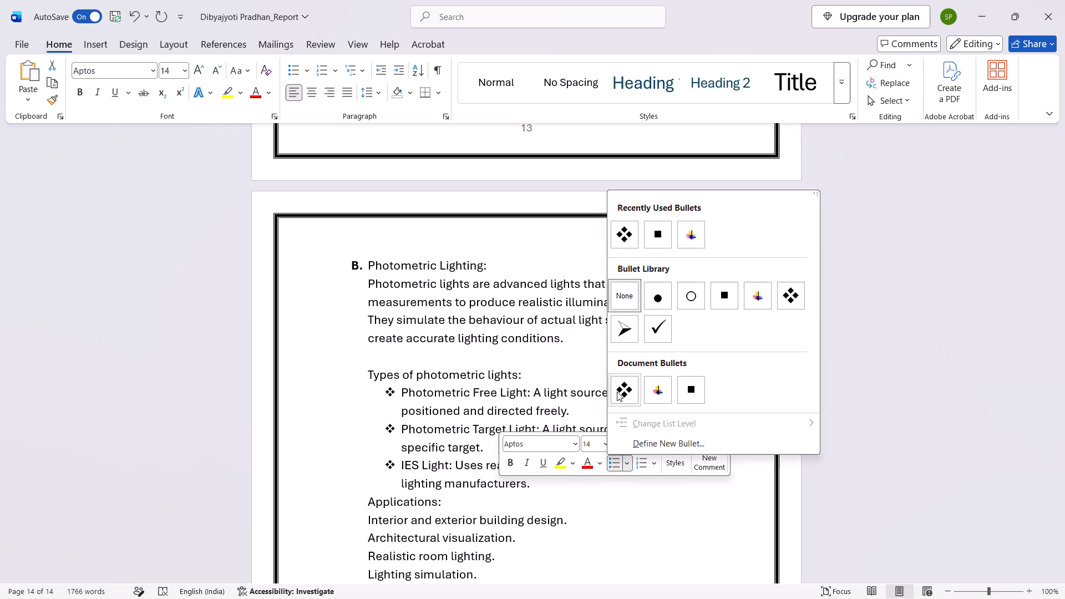
left_click(617, 392)
left_click(422, 415)
scroll(425, 479, "down", 1)
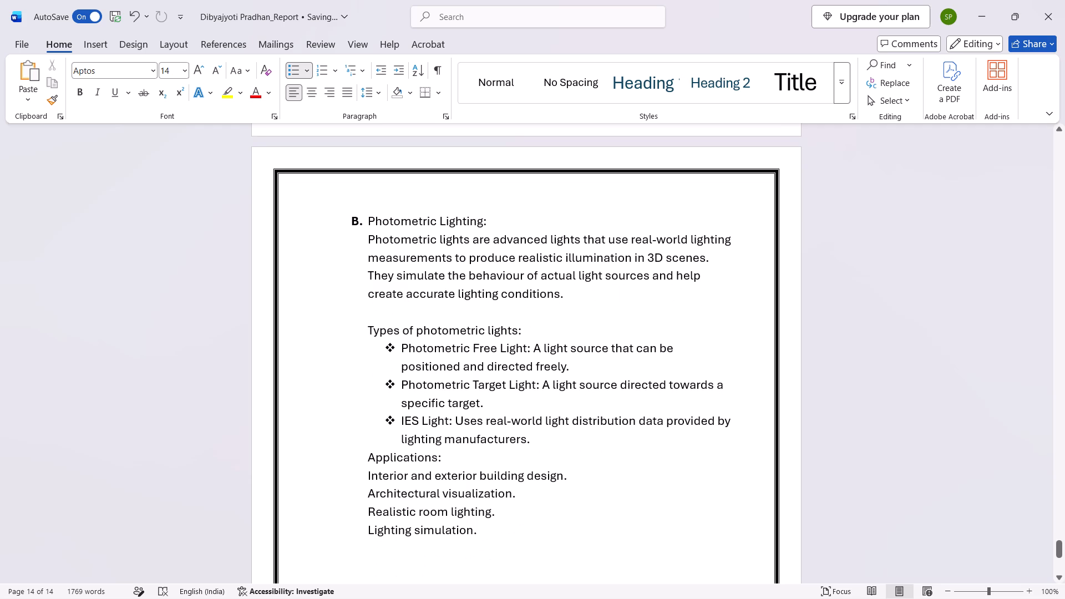
Insert a blank line above "Applications:" in item B and give its four entries the same four-diamond bullets.
left_click(371, 461)
key("Return")
scroll(374, 468, "down", 1)
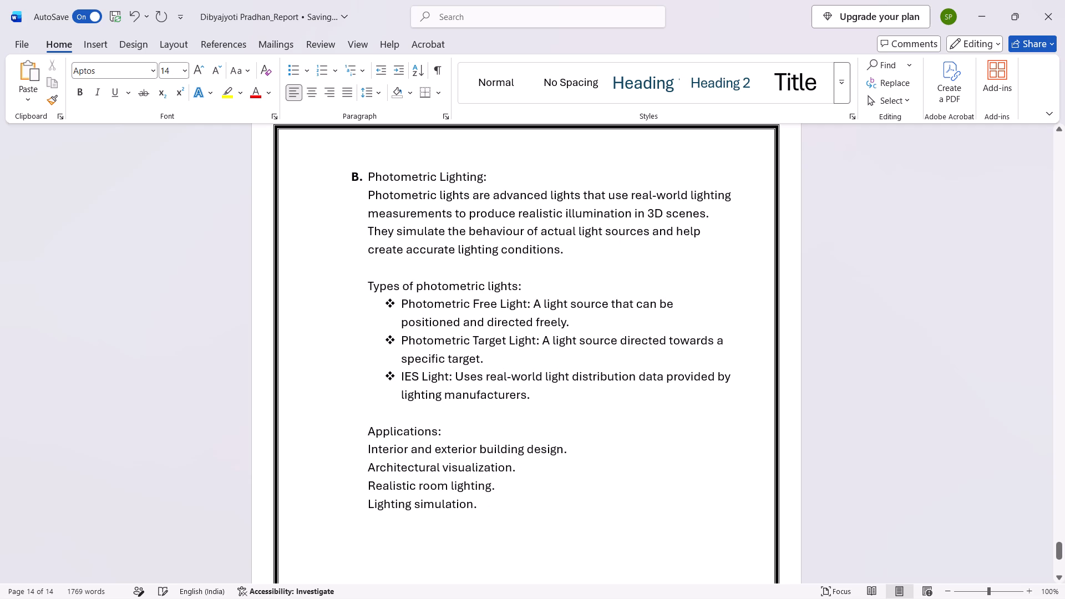
left_click_drag(367, 457, 501, 509)
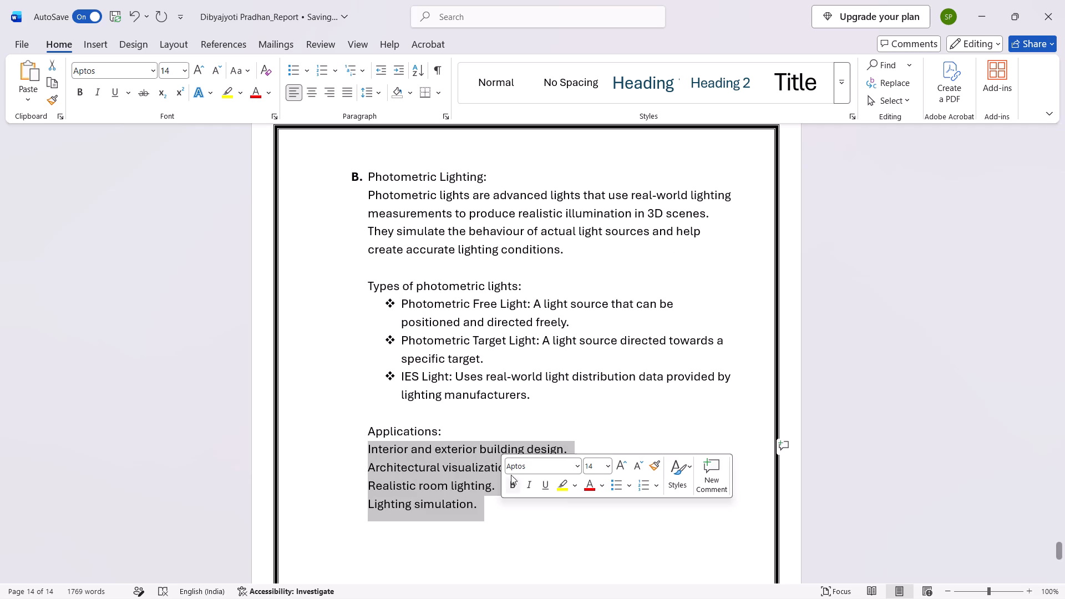
left_click(625, 485)
left_click(626, 414)
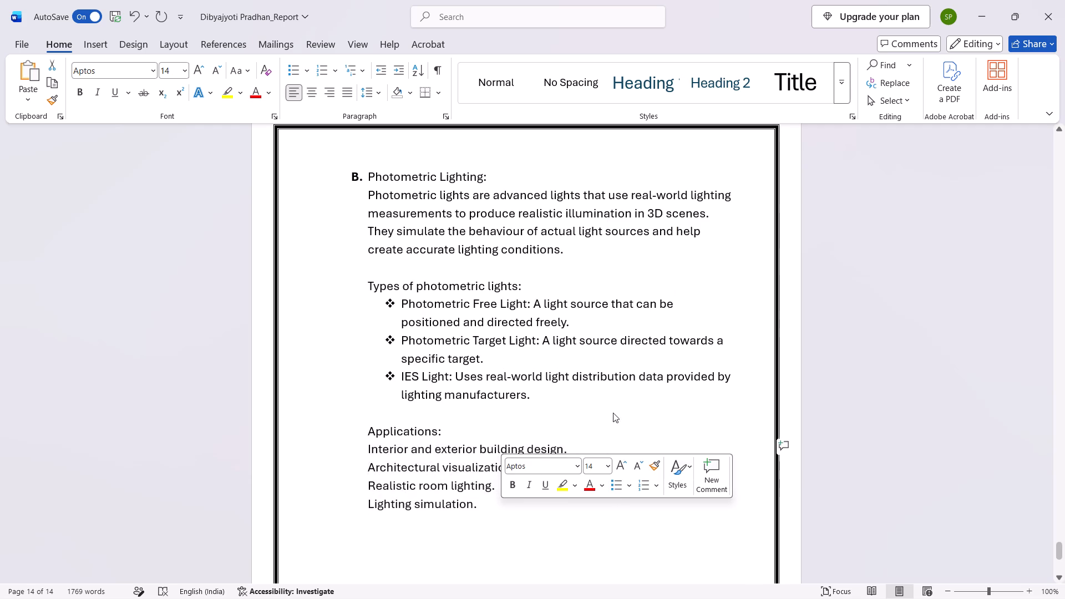
left_click(403, 455)
left_click(475, 428)
scroll(488, 413, "down", 3)
scroll(479, 393, "up", 2)
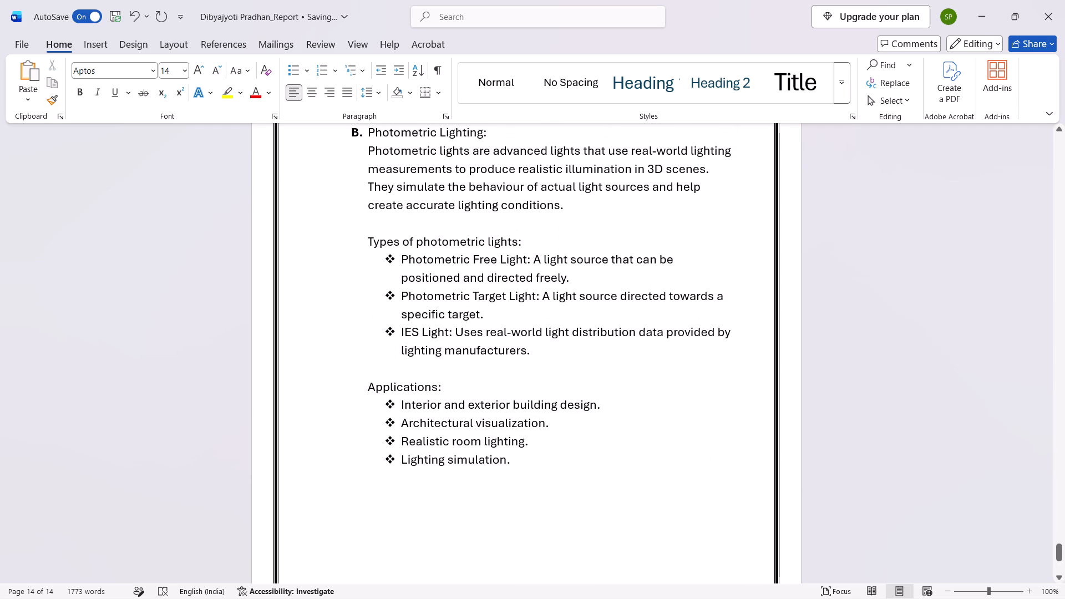
Bold the lead-in names "Photometric Free Light:", "Photometric Target Light:" and "IES Light:" in the bulleted list.
left_click(528, 261)
left_click_drag(530, 260, 438, 253)
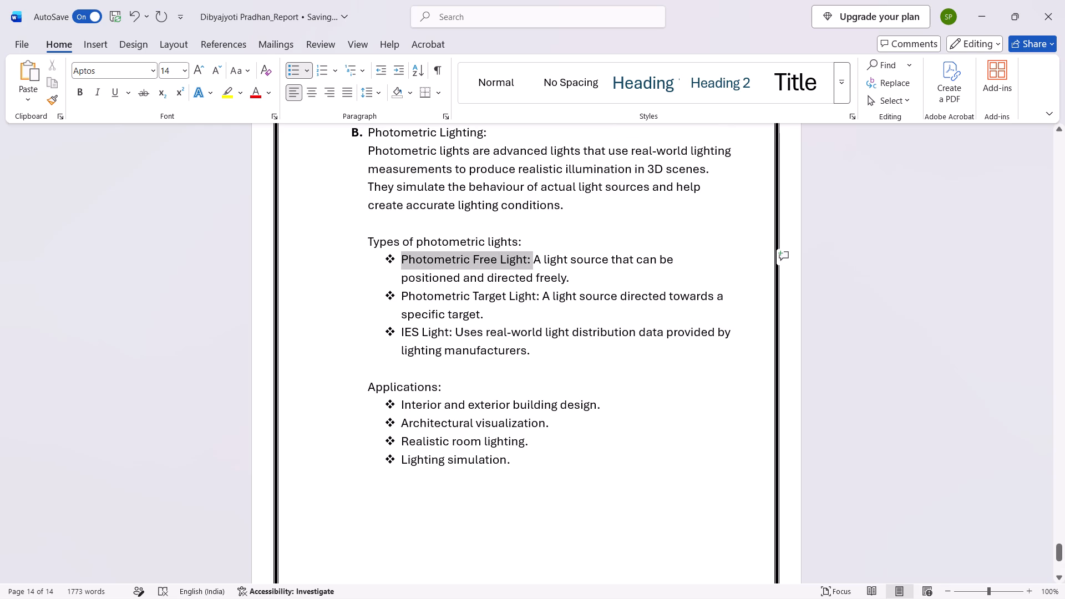
left_click_drag(438, 253, 437, 253)
left_click_drag(542, 295, 434, 290)
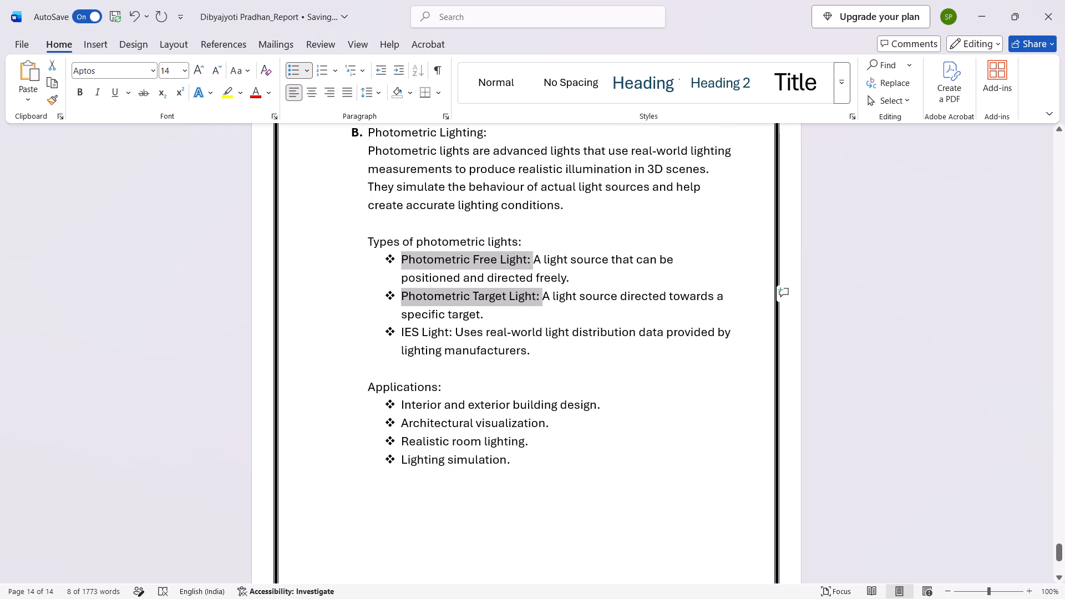
left_click_drag(451, 333, 363, 333, "ctrl")
key("ctrl+b")
left_click(529, 415)
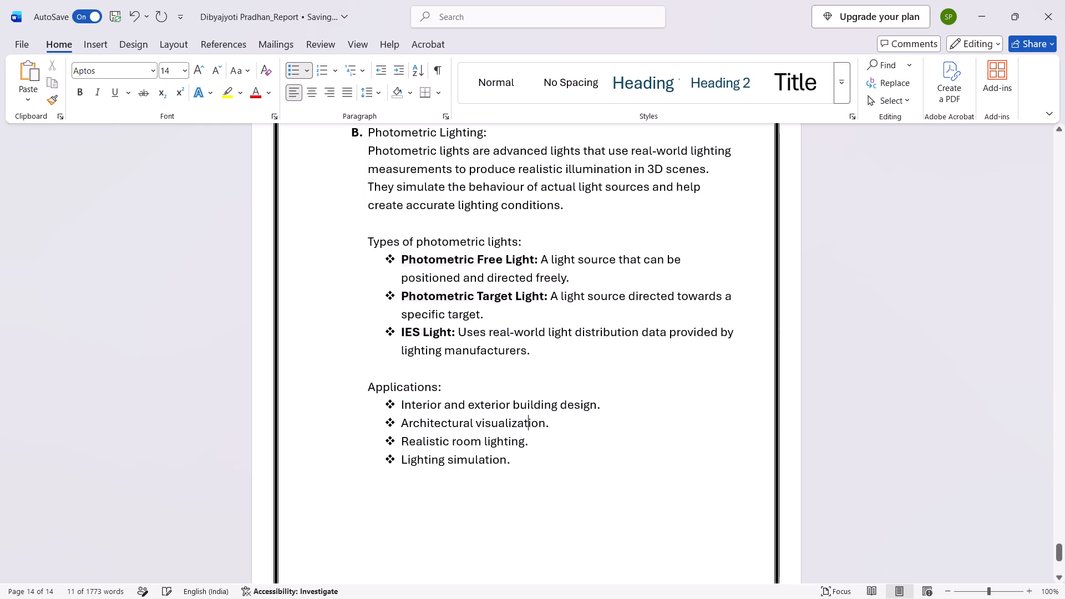
Bold the item B heading "Photometric Lighting:".
scroll(501, 405, "up", 3)
left_click(435, 309)
scroll(425, 304, "up", 2)
left_click_drag(510, 355, 413, 354)
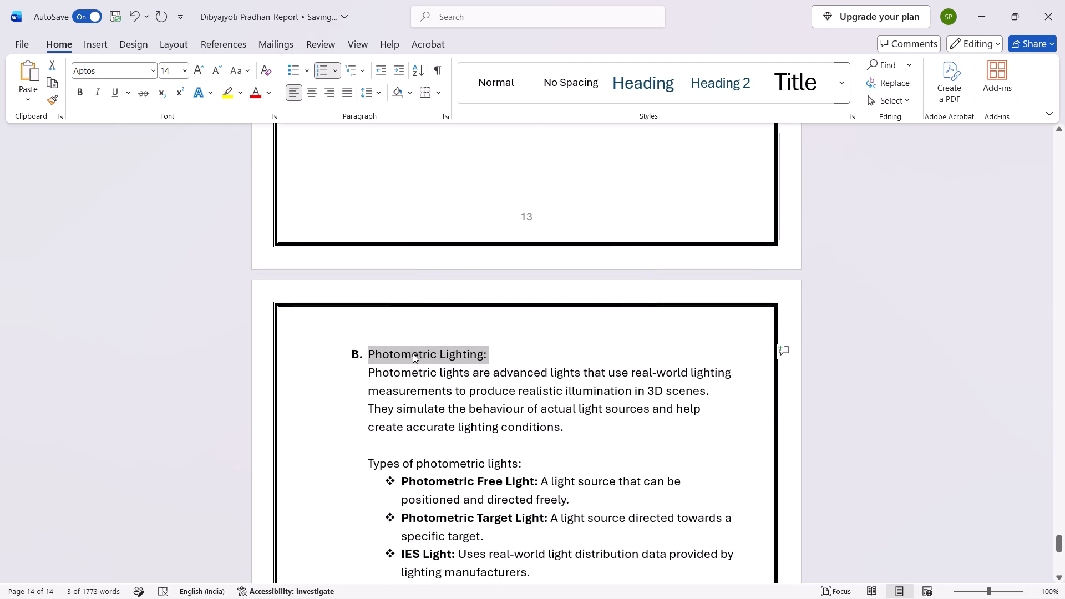
key("ctrl+b")
left_click(444, 428)
Review the formatting of the Standard Lights section on page 13 against the Photometric Lighting section.
scroll(437, 402, "up", 11)
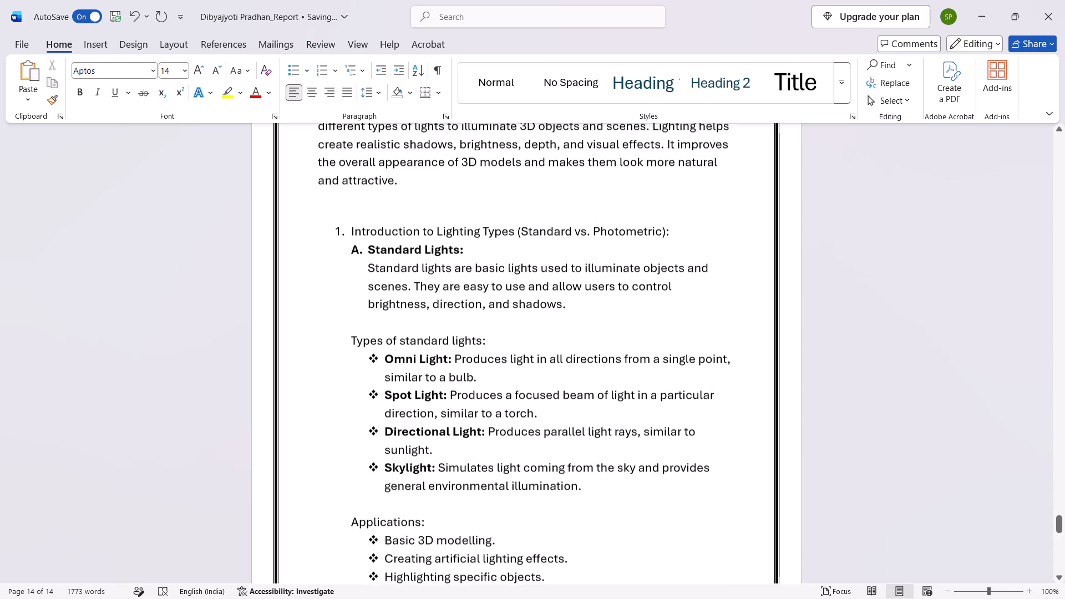
scroll(431, 386, "down", 10)
scroll(432, 380, "up", 4)
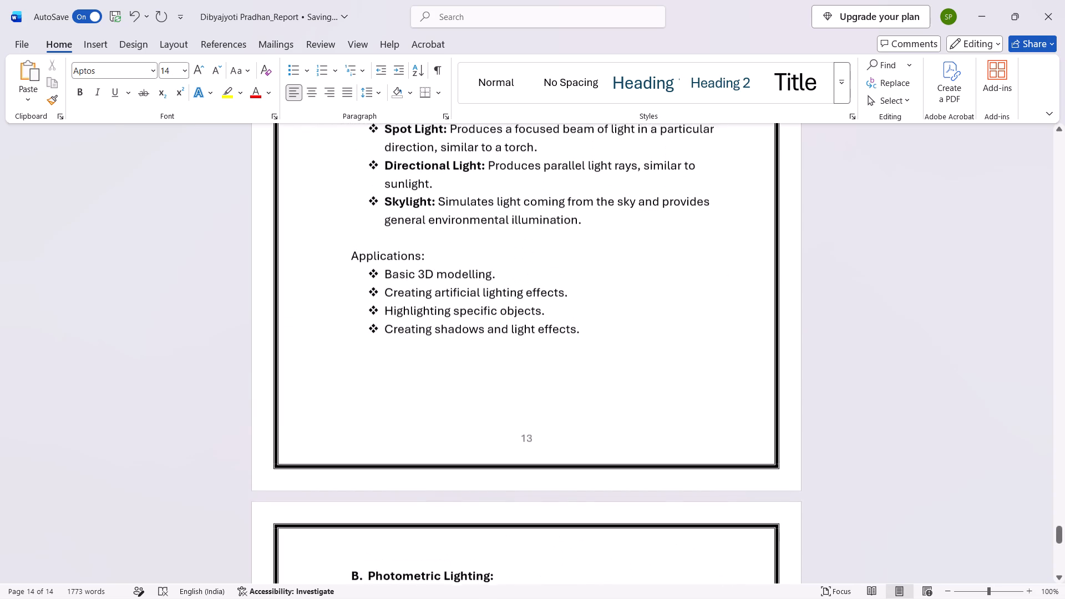
scroll(428, 375, "up", 6)
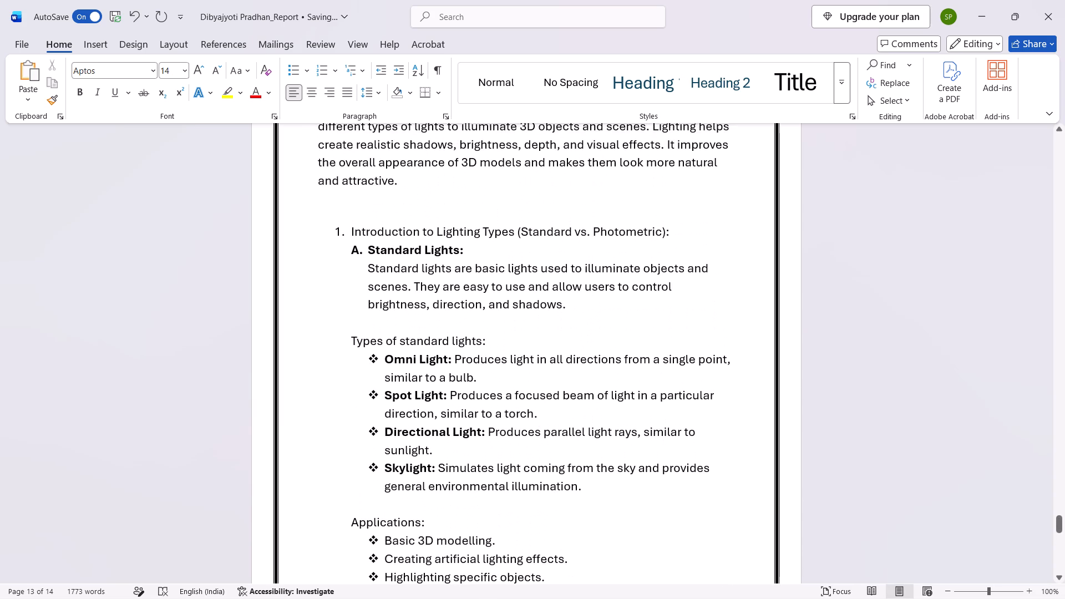
End the bulleted list after "Lighting simulation." and start main numbered item 2 beneath it on page 14.
scroll(419, 359, "down", 20)
left_click(552, 311)
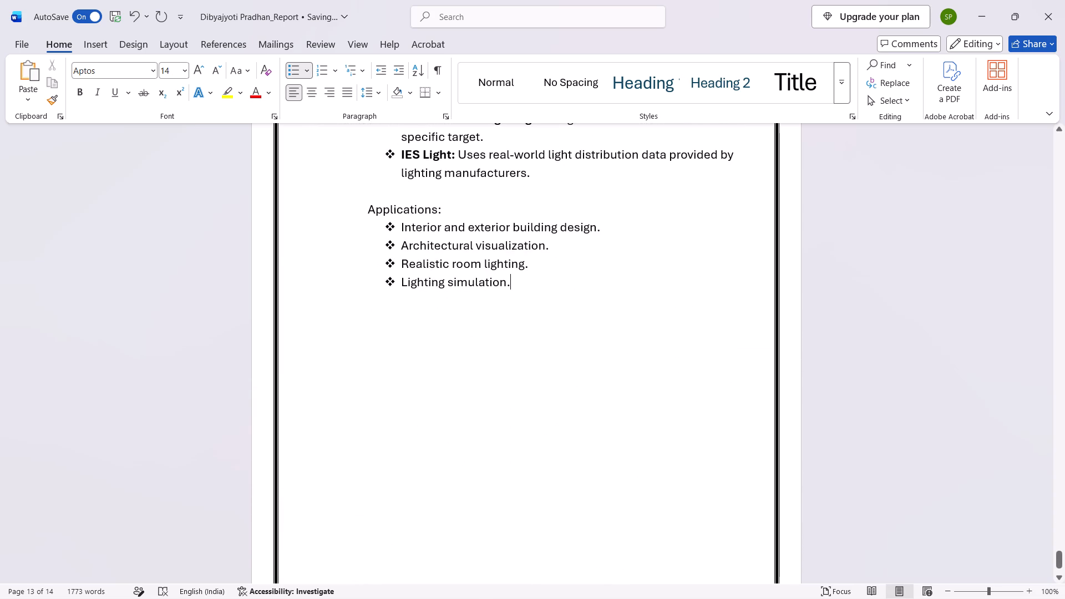
key("Return")
key("Return")
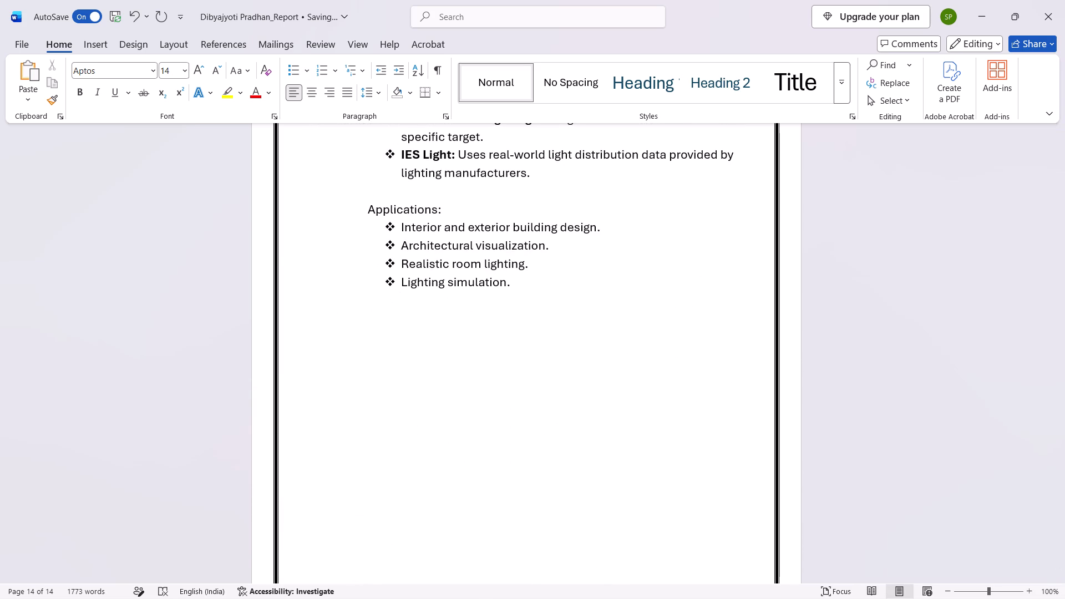
type("2.")
key("space")
scroll(555, 312, "up", 6)
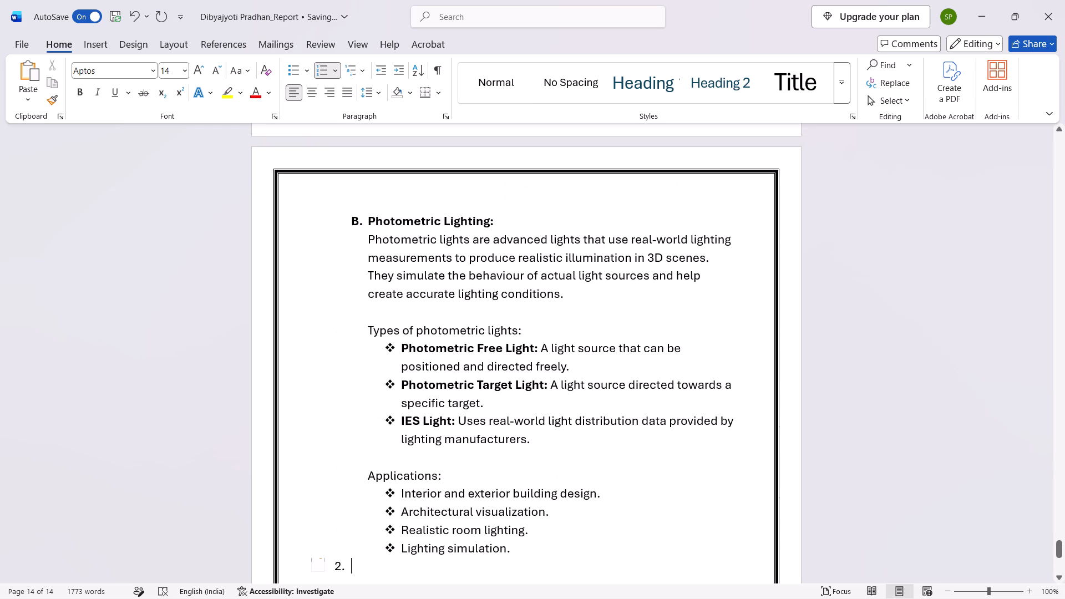
scroll(555, 312, "up", 14)
scroll(551, 311, "down", 11)
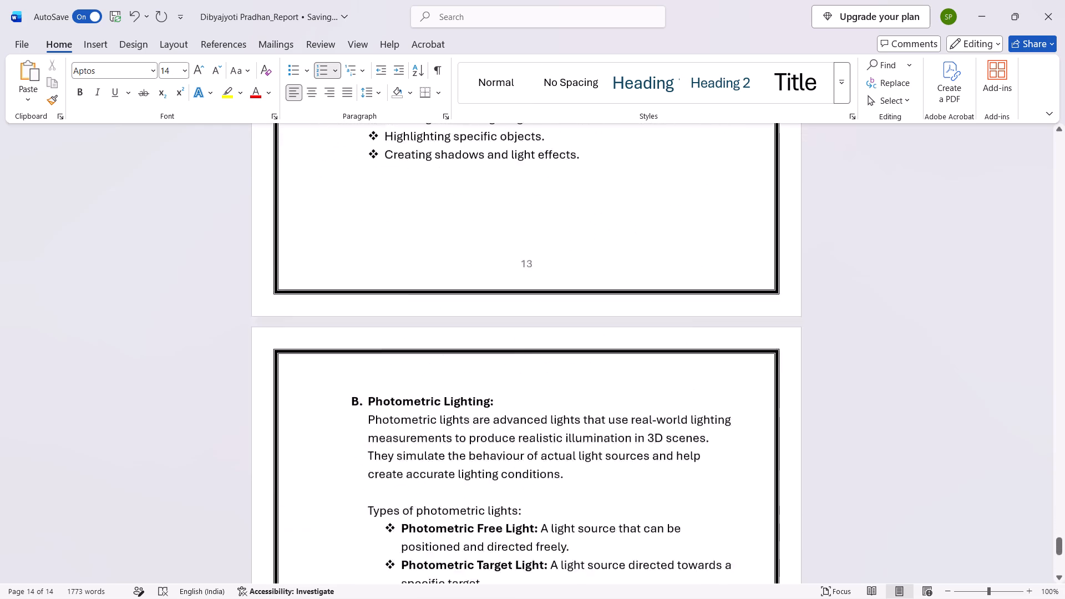
scroll(551, 311, "down", 7)
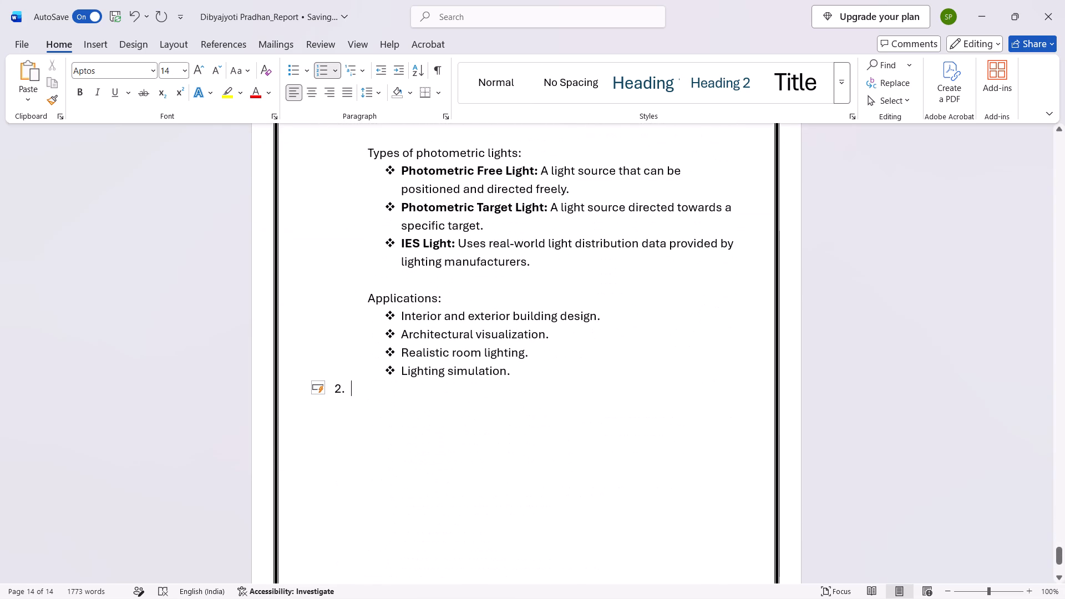
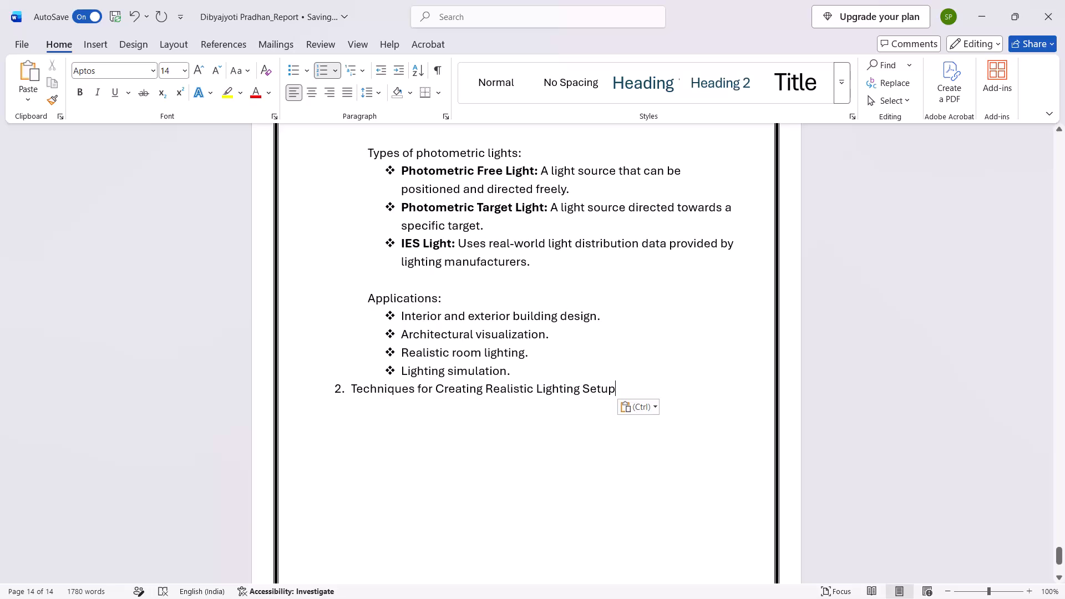
Bold the item 1 heading "Introduction to Lighting Types (Standard vs. Photometric):" on page 13.
scroll(445, 362, "up", 8)
scroll(445, 359, "down", 1)
scroll(445, 359, "up", 13)
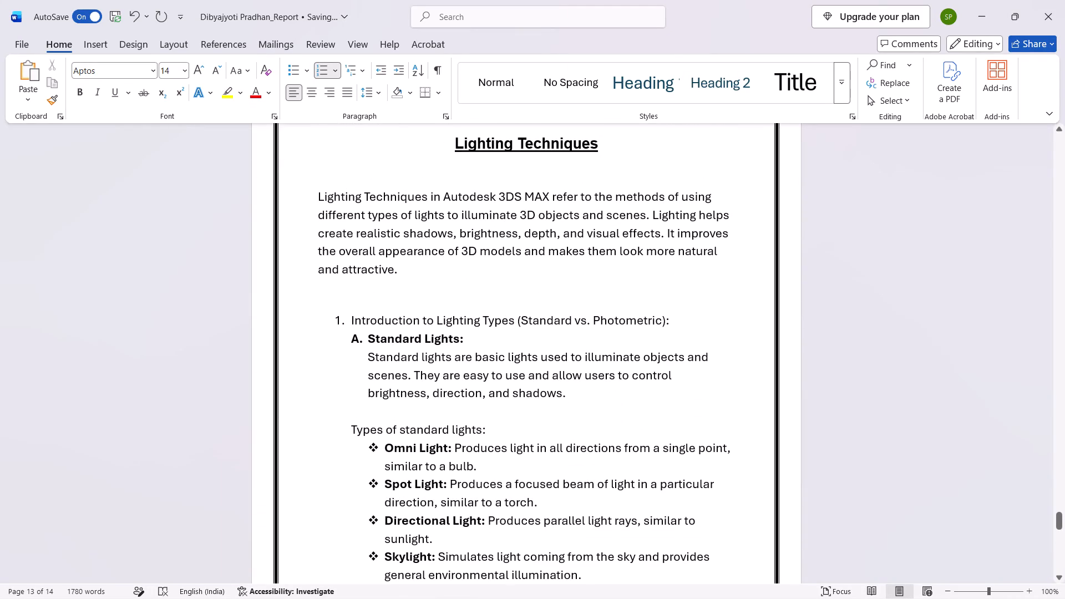
scroll(554, 337, "up", 20)
scroll(554, 337, "up", 1)
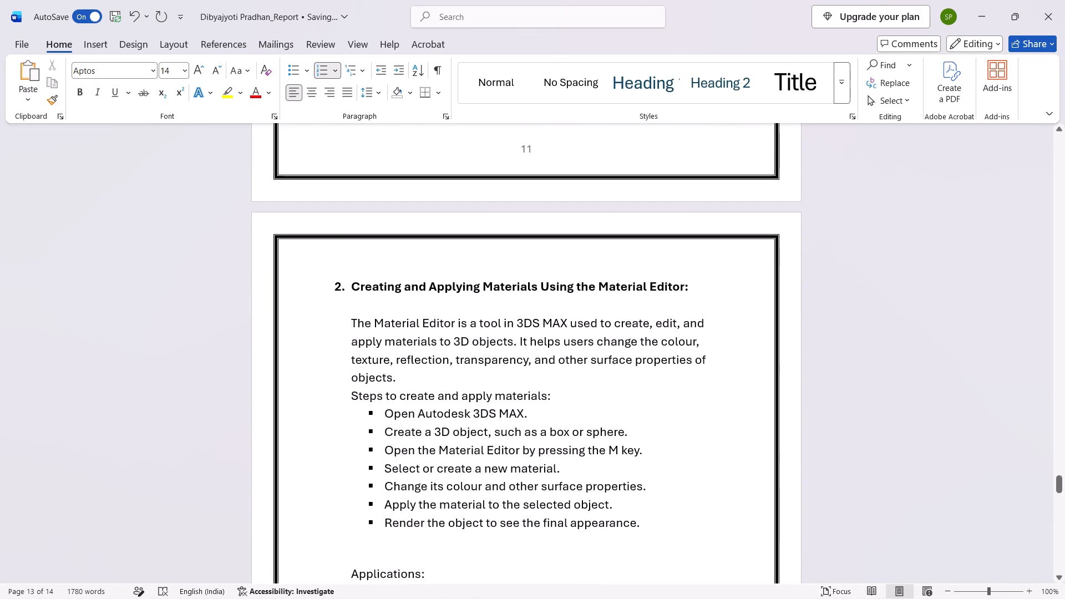
scroll(551, 334, "down", 20)
scroll(551, 334, "down", 3)
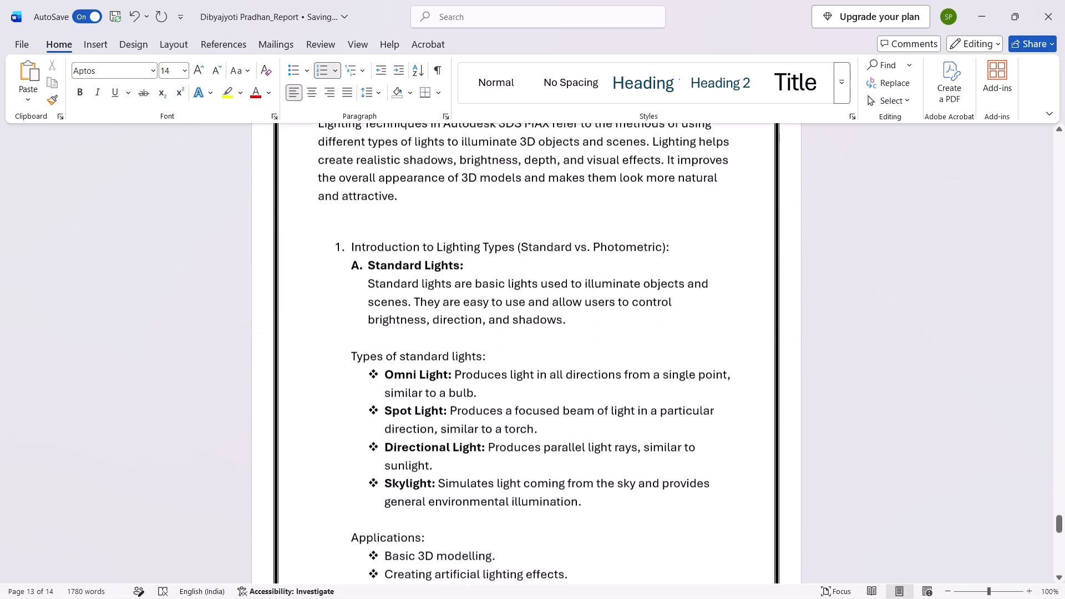
scroll(511, 319, "up", 1)
left_click_drag(674, 280, 318, 275)
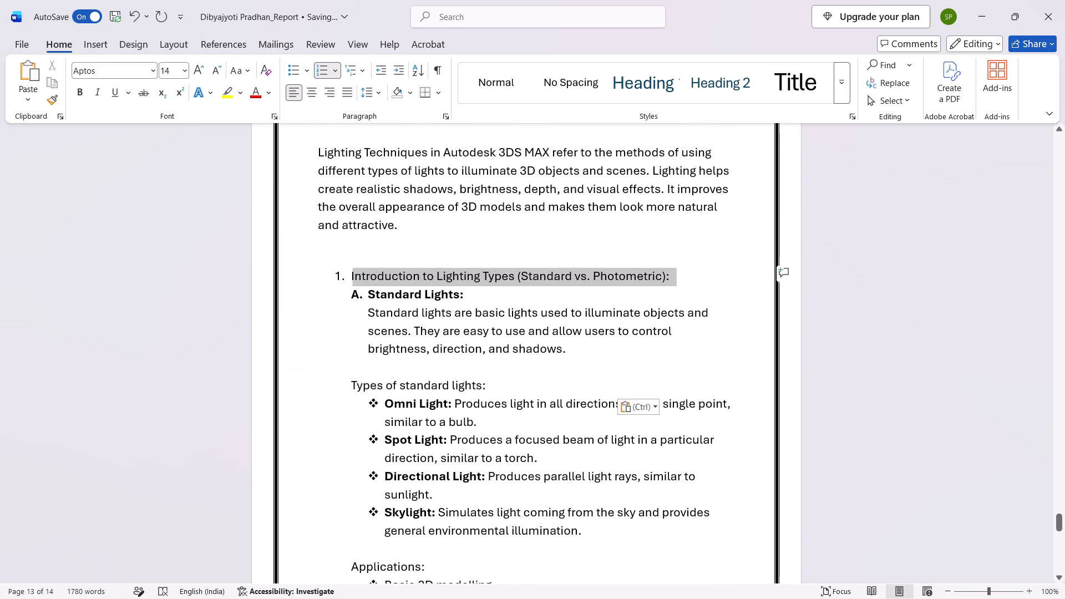
left_click_drag(318, 275, 311, 275)
key("ctrl+b")
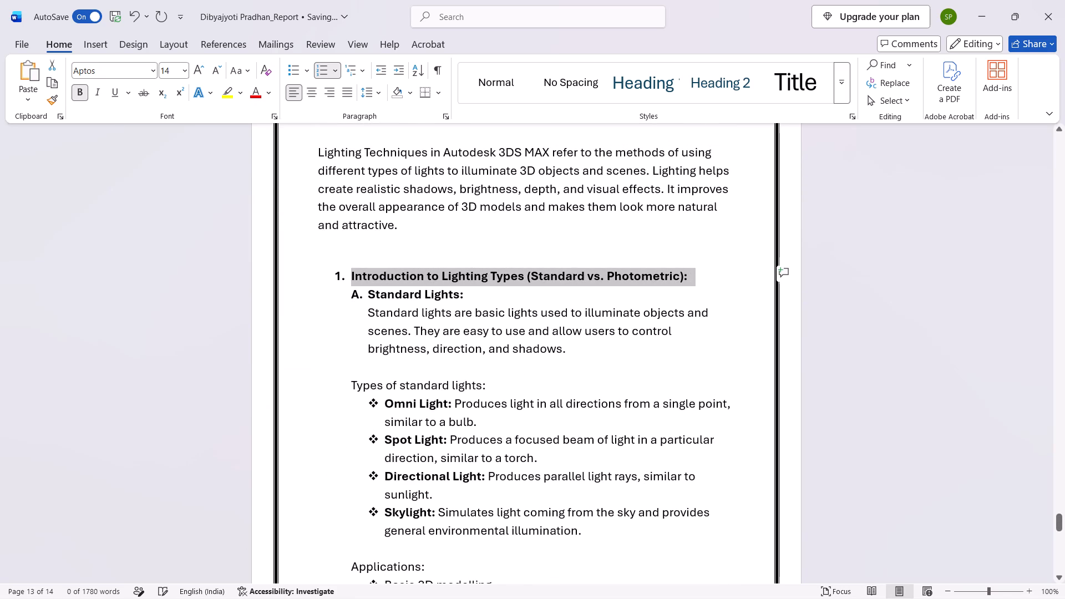
Add a colon after the item 2 heading "Techniques for Creating Realistic Lighting Setup" and make the whole heading bold.
scroll(435, 344, "down", 20)
scroll(435, 344, "down", 1)
left_click(452, 319)
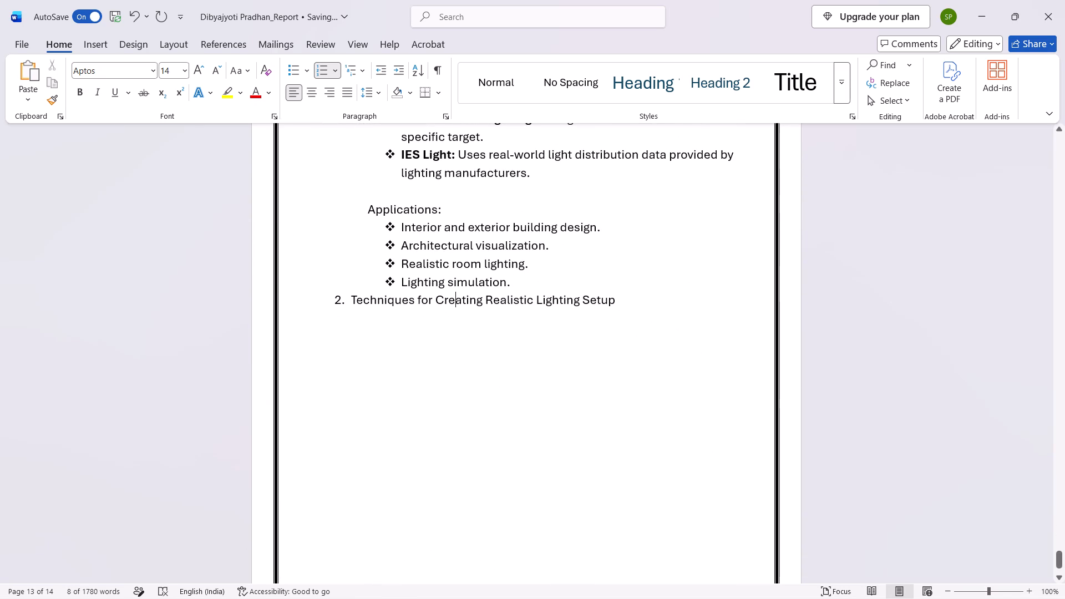
left_click(650, 309)
key("shift+colon")
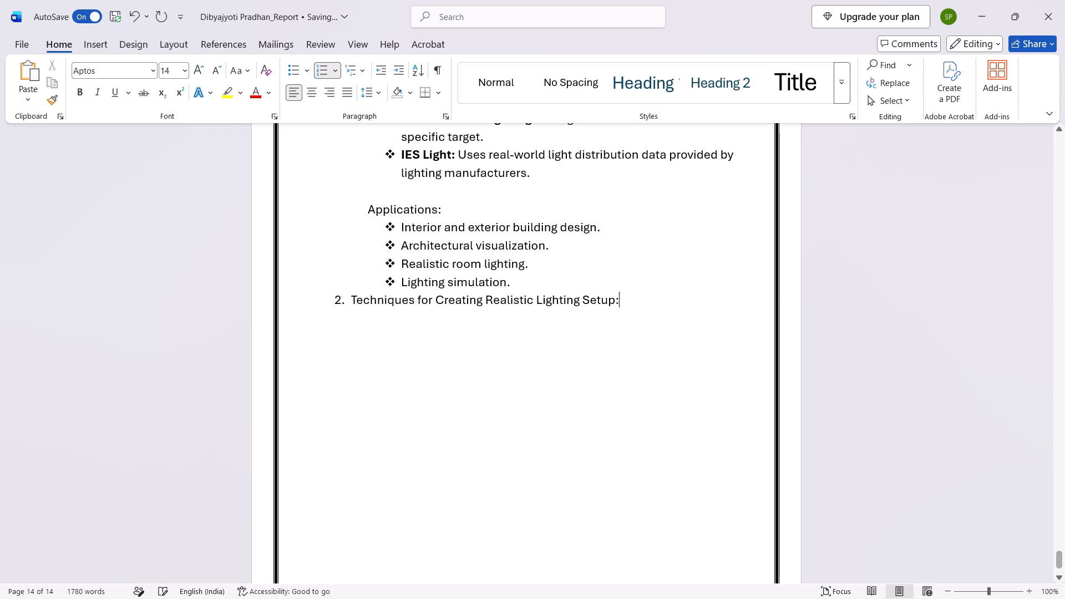
left_click_drag(640, 301, 325, 297)
key("ctrl+b")
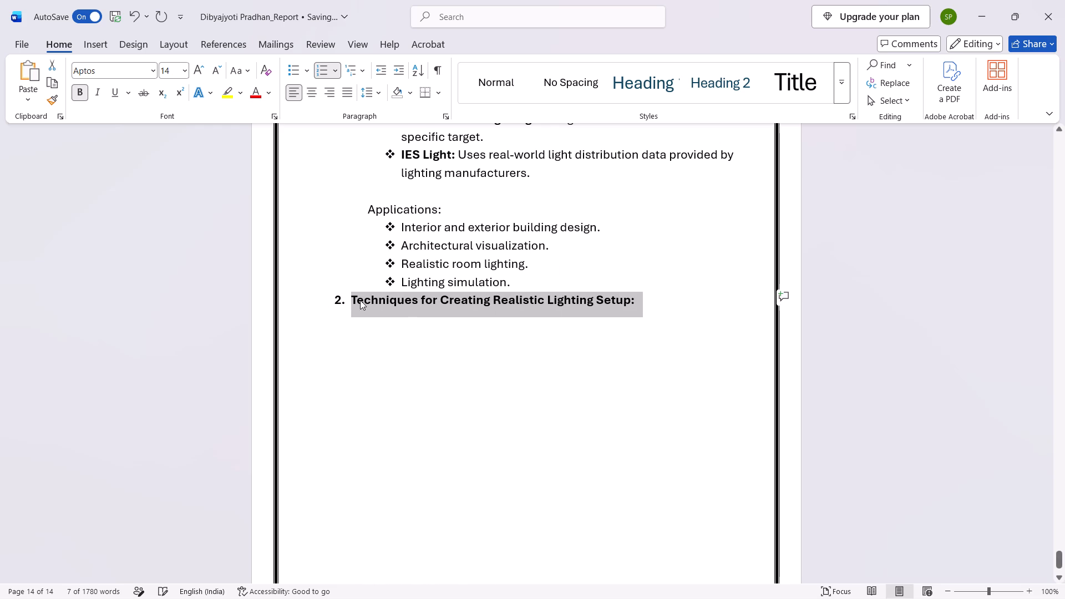
Start an indented, unnumbered paragraph below the item 2 heading for its body text.
left_click(662, 324)
key("Return")
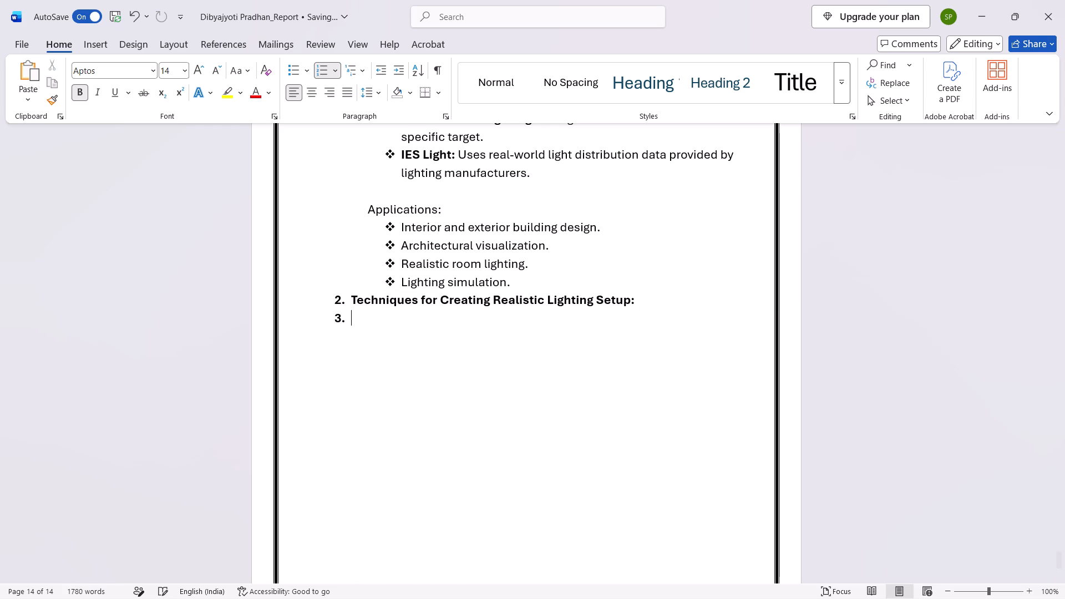
key("Return")
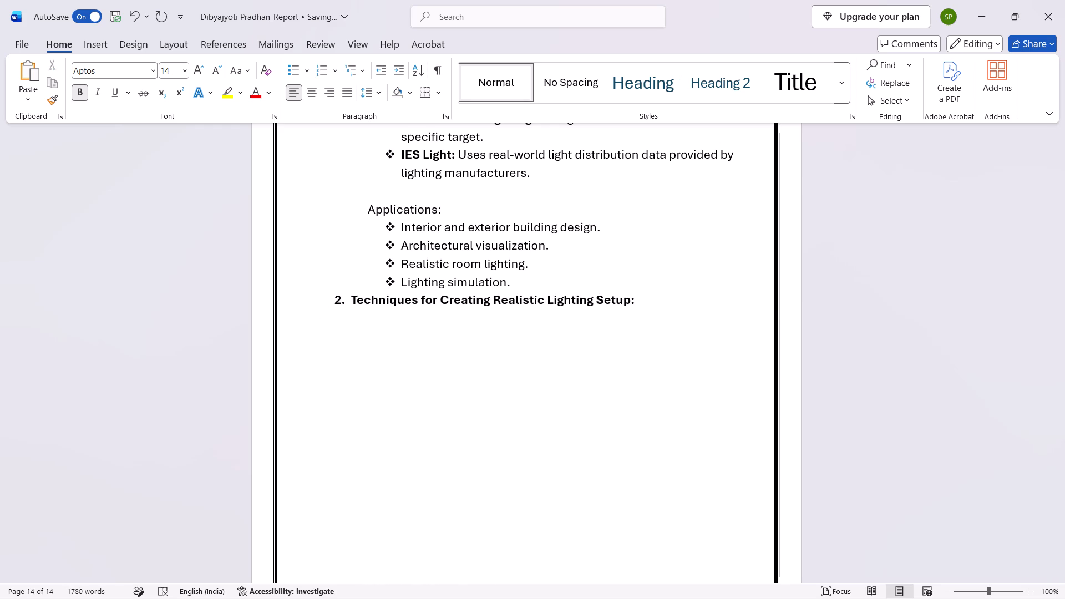
key("Tab")
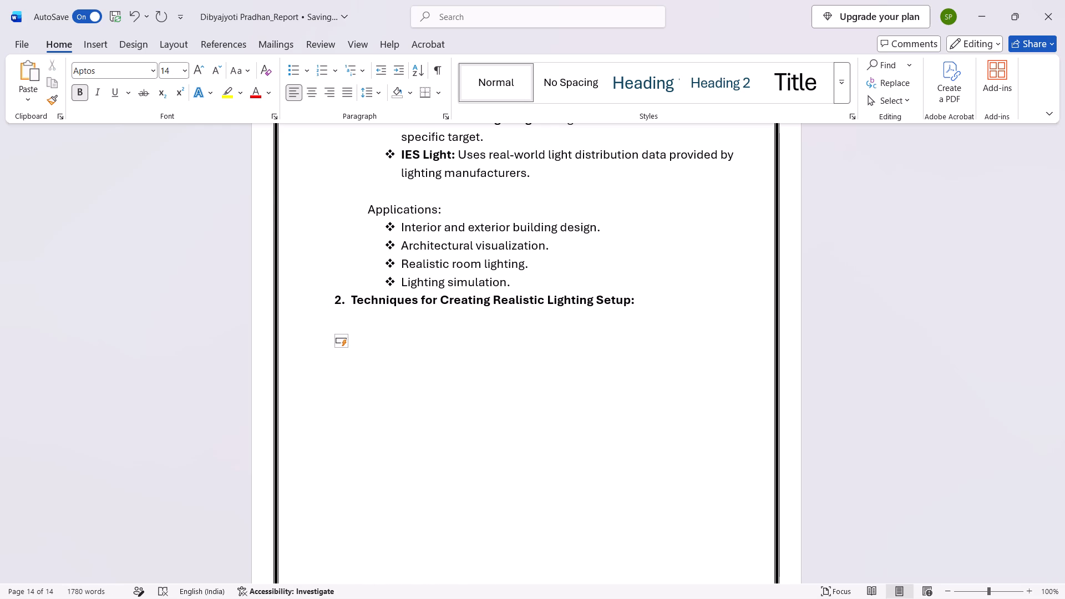
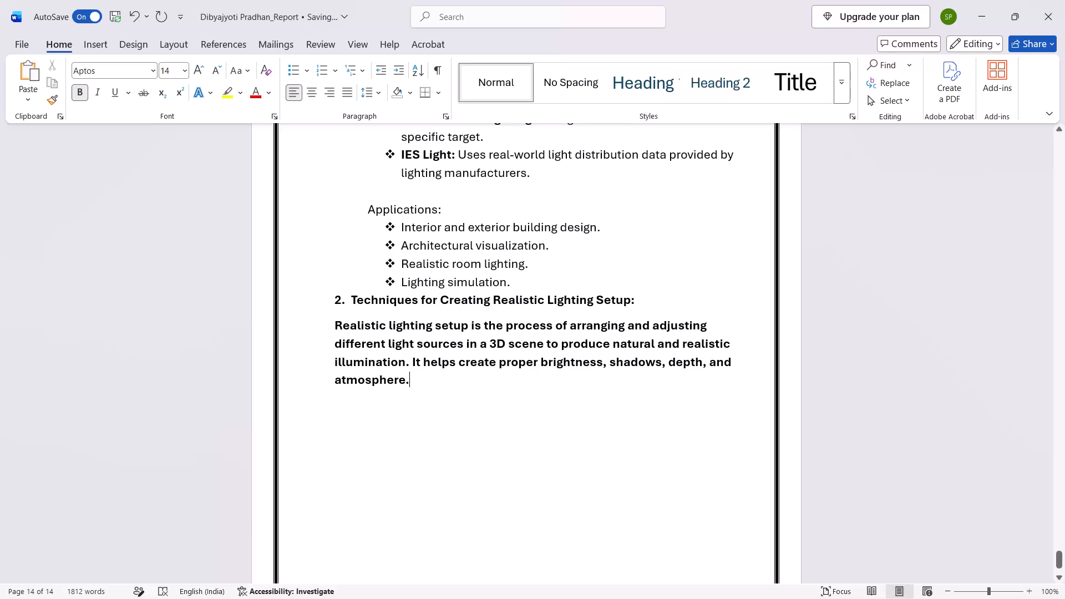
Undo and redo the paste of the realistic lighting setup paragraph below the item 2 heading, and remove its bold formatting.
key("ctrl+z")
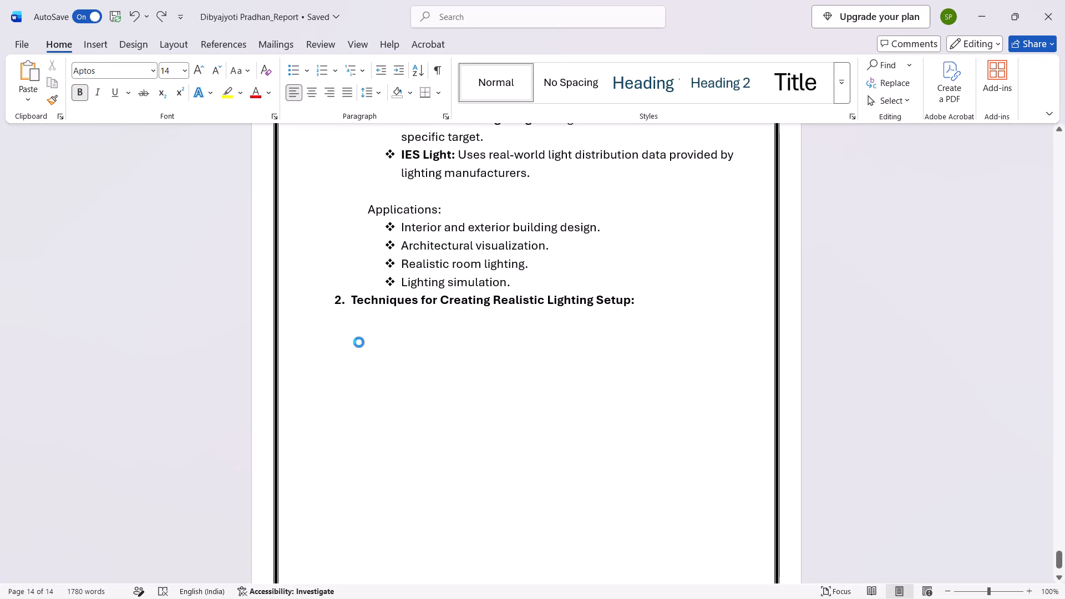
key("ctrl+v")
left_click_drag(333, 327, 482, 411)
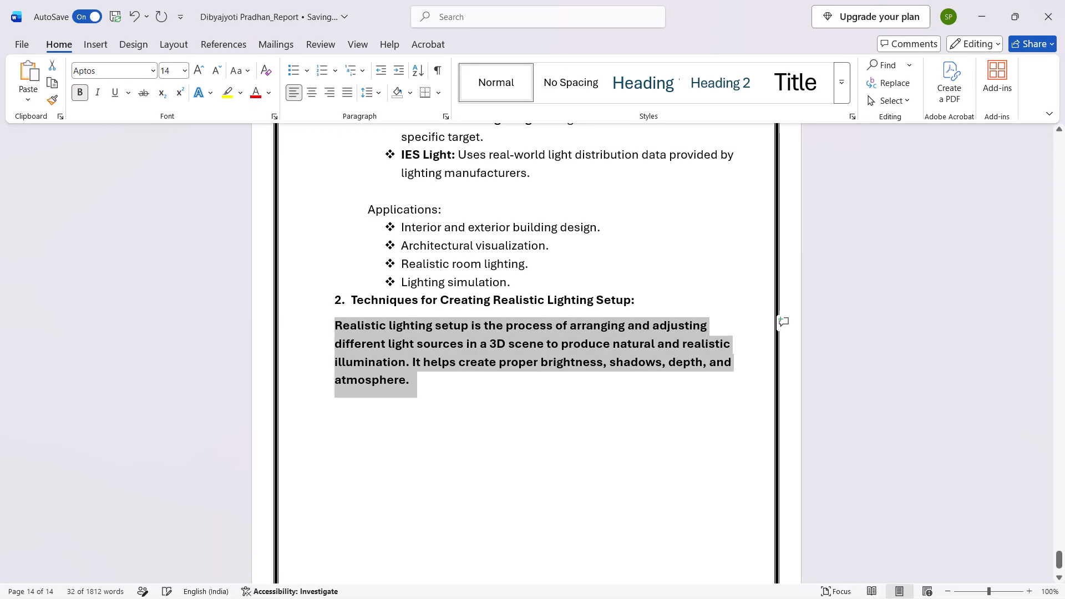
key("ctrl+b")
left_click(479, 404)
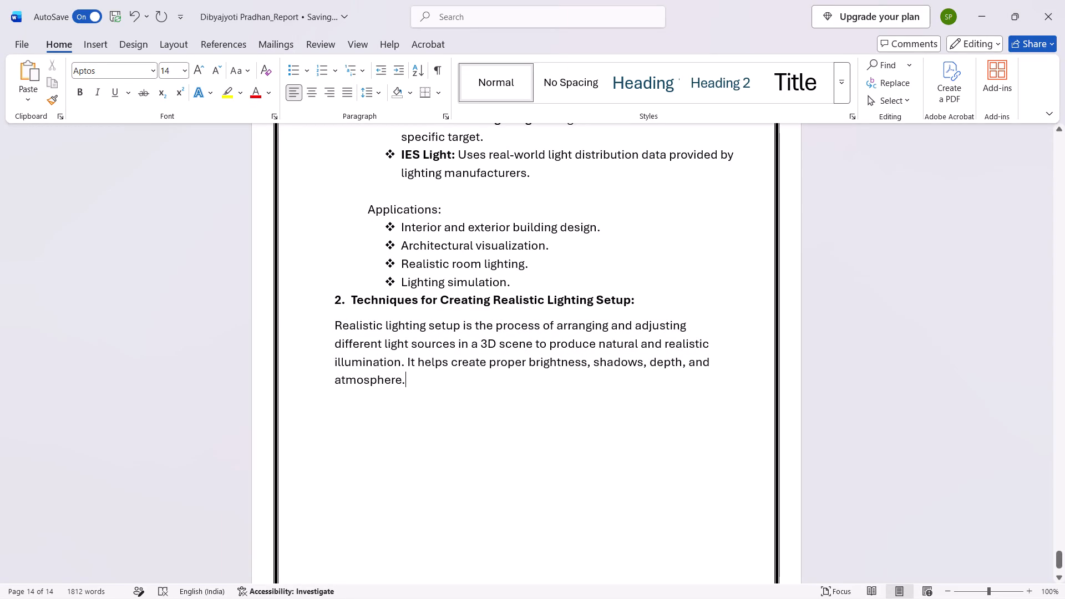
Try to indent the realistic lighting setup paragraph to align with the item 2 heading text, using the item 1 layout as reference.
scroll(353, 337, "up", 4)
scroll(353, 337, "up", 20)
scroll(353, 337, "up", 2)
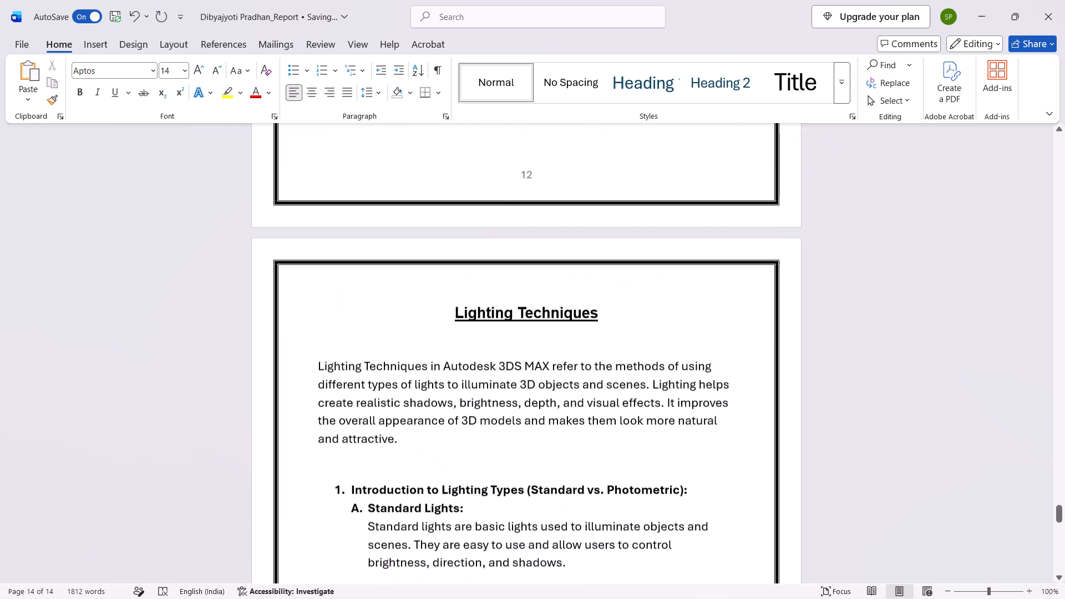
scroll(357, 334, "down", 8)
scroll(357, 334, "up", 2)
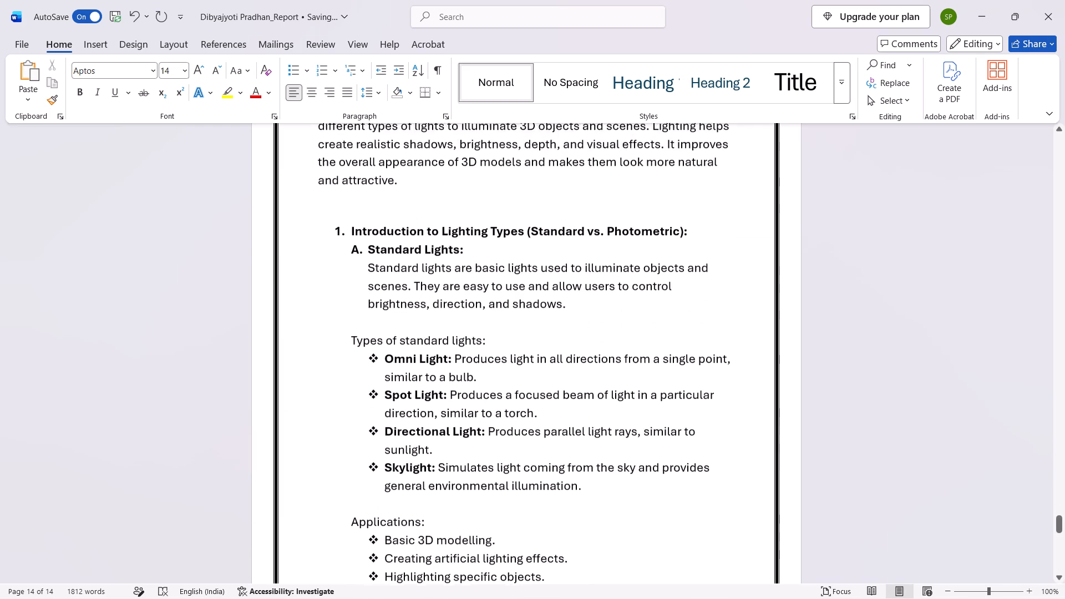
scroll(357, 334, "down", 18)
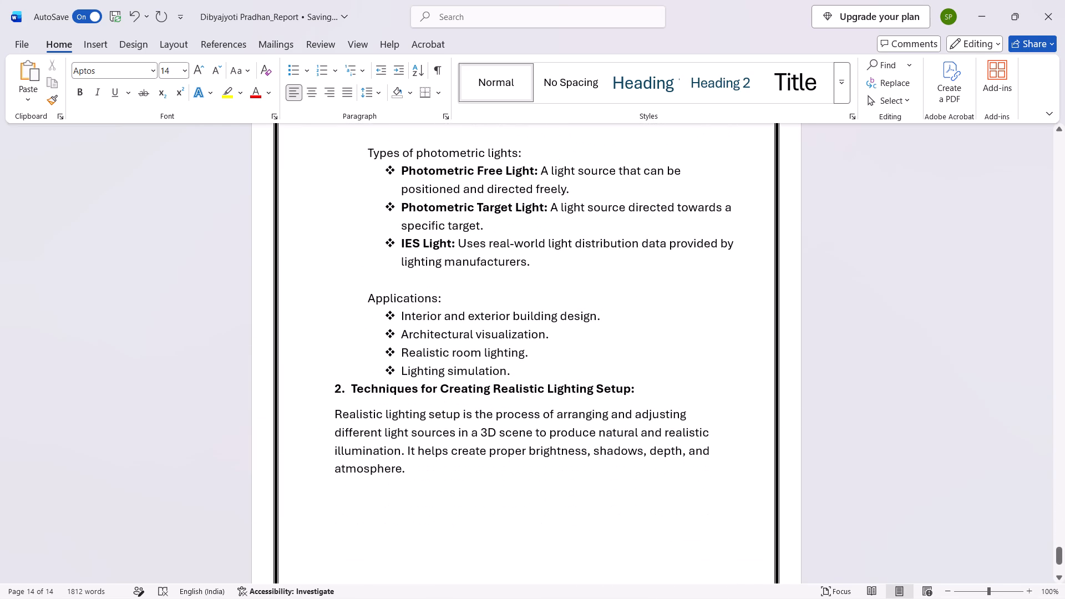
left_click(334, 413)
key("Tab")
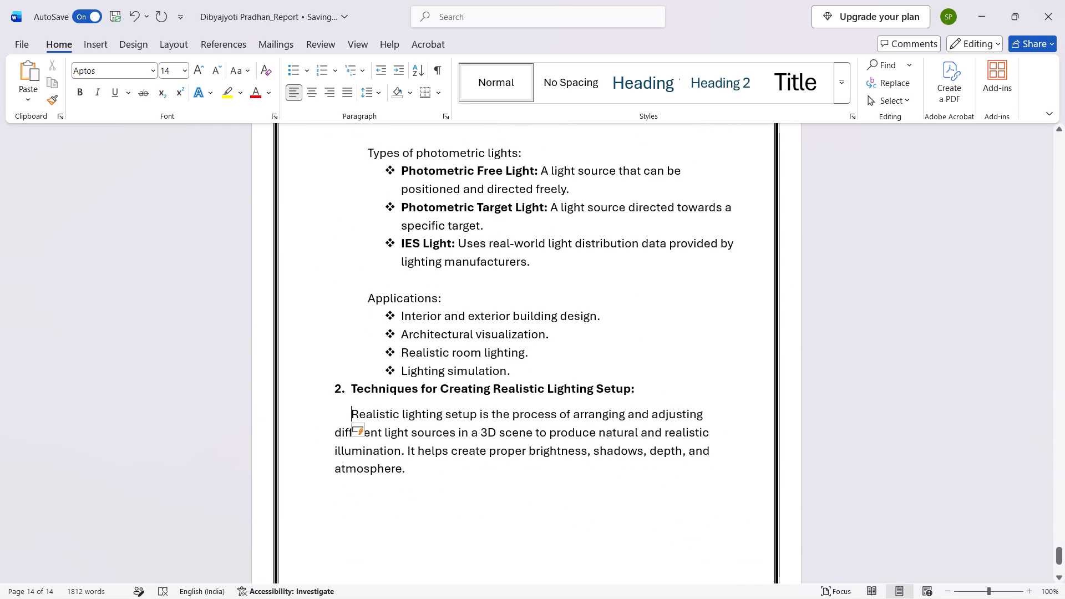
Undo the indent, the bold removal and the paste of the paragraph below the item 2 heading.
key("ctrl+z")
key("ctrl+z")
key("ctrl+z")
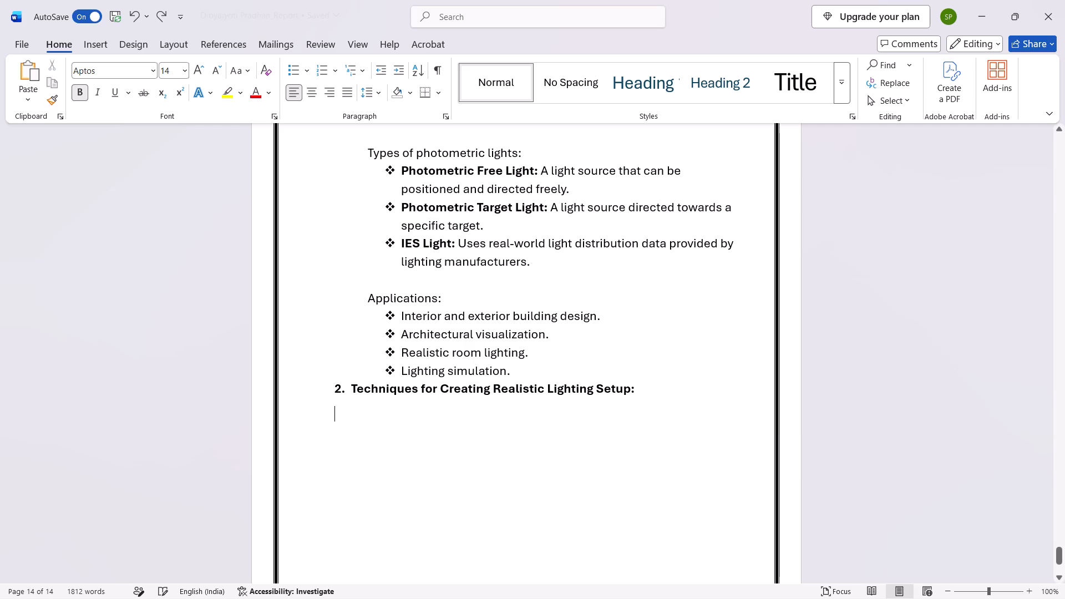
Indent the empty line below the item 2 heading, paste the realistic lighting setup paragraph there and make it non-bold.
key("Tab")
key("ctrl+v")
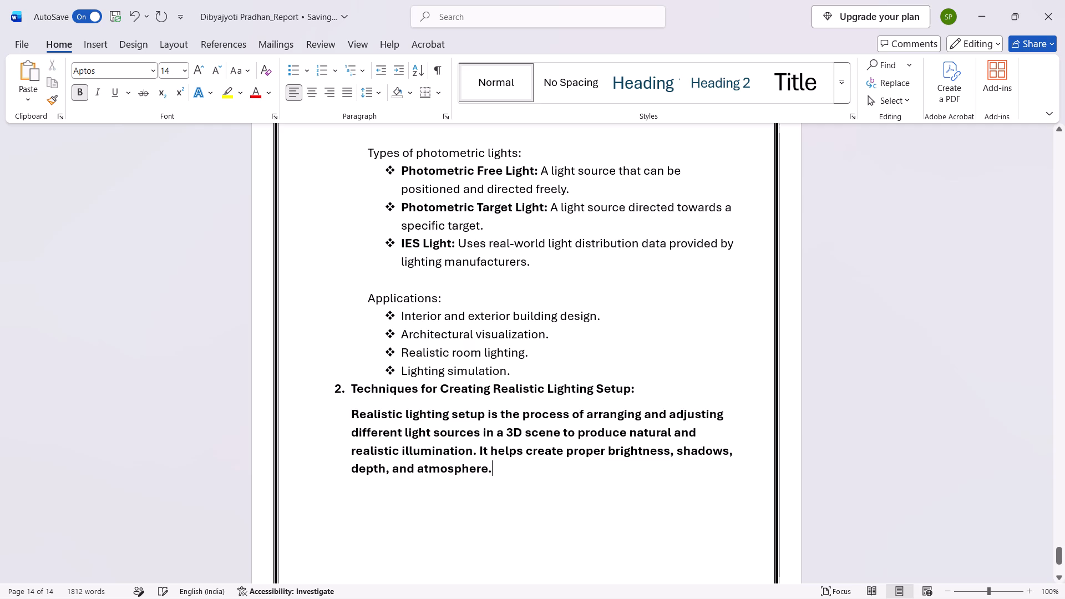
left_click_drag(348, 414, 528, 477)
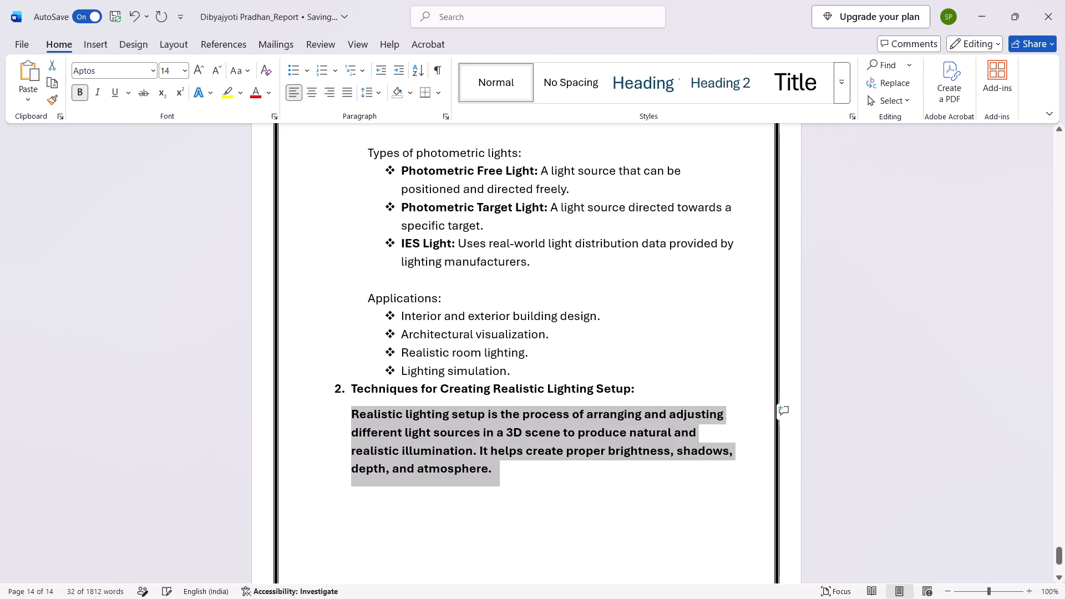
key("ctrl+b")
left_click(528, 469)
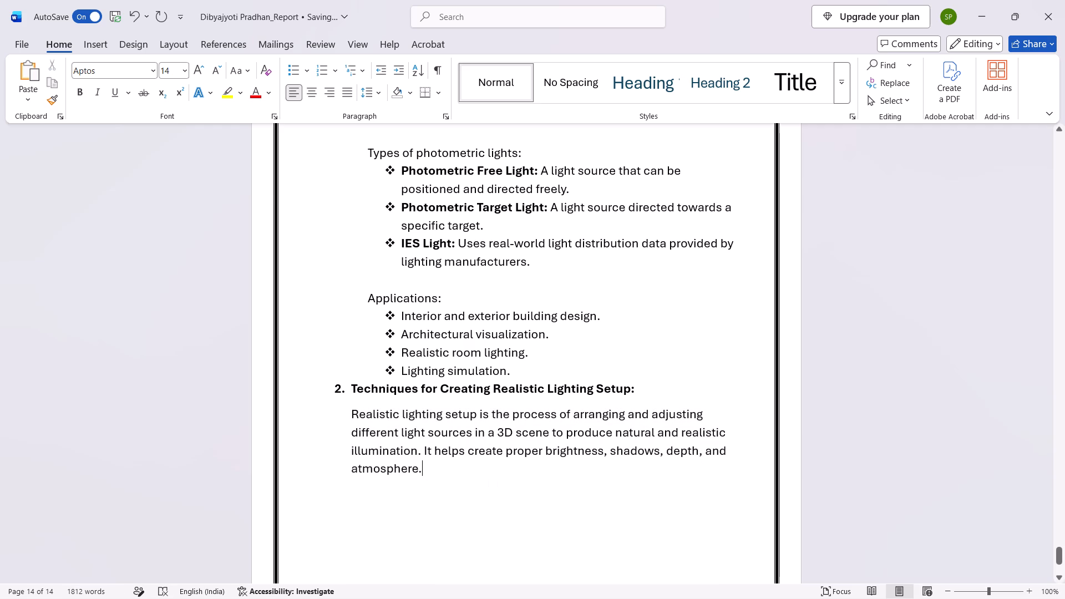
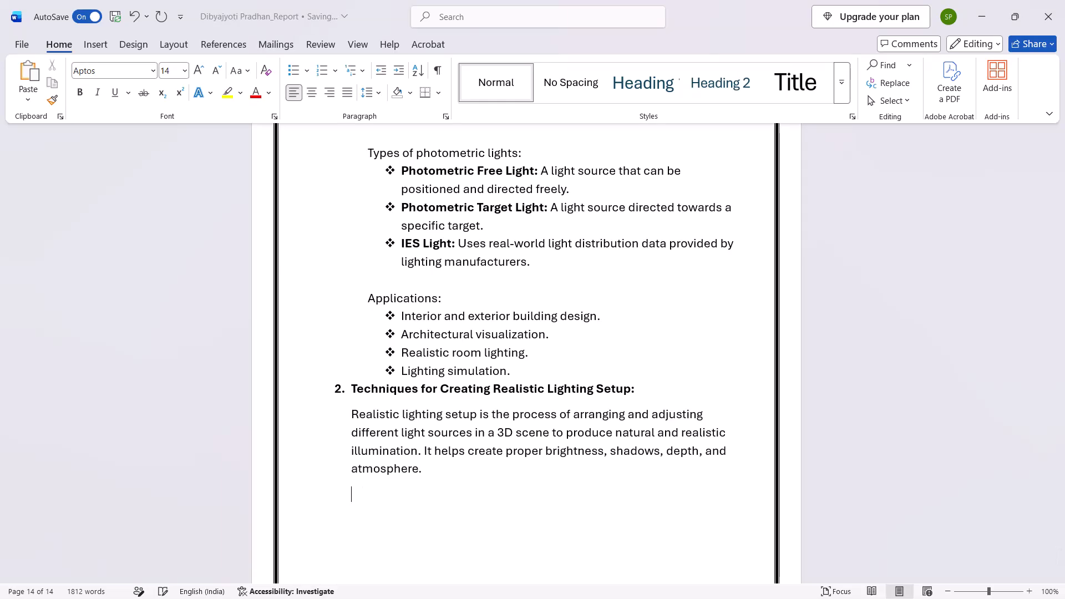
Paste the "Important lighting techniques:" text with its six technique descriptions below the realistic lighting setup paragraph.
key("ctrl+v")
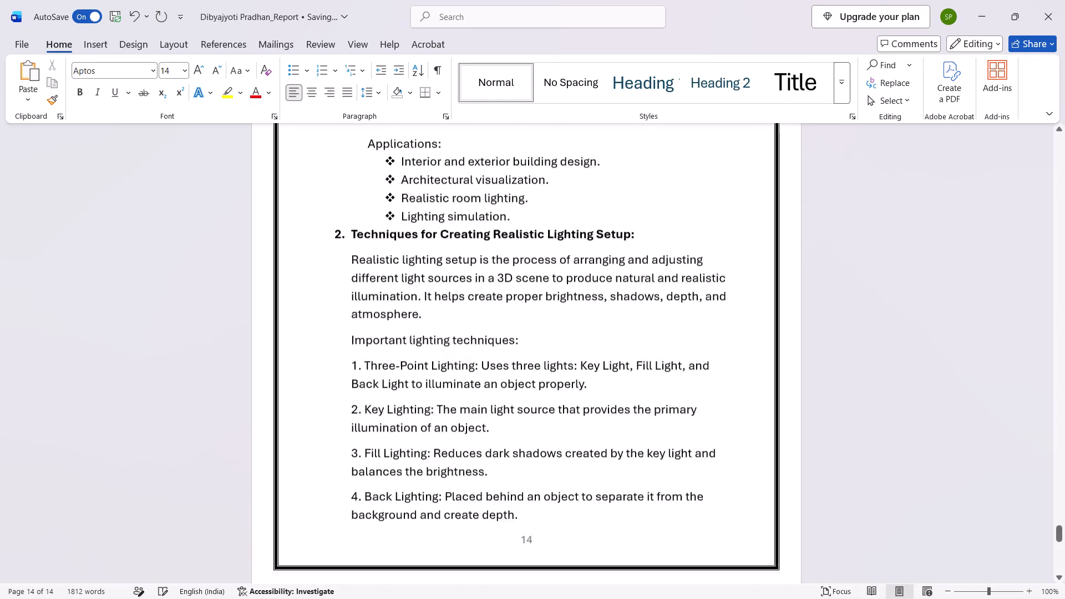
scroll(478, 482, "up", 4)
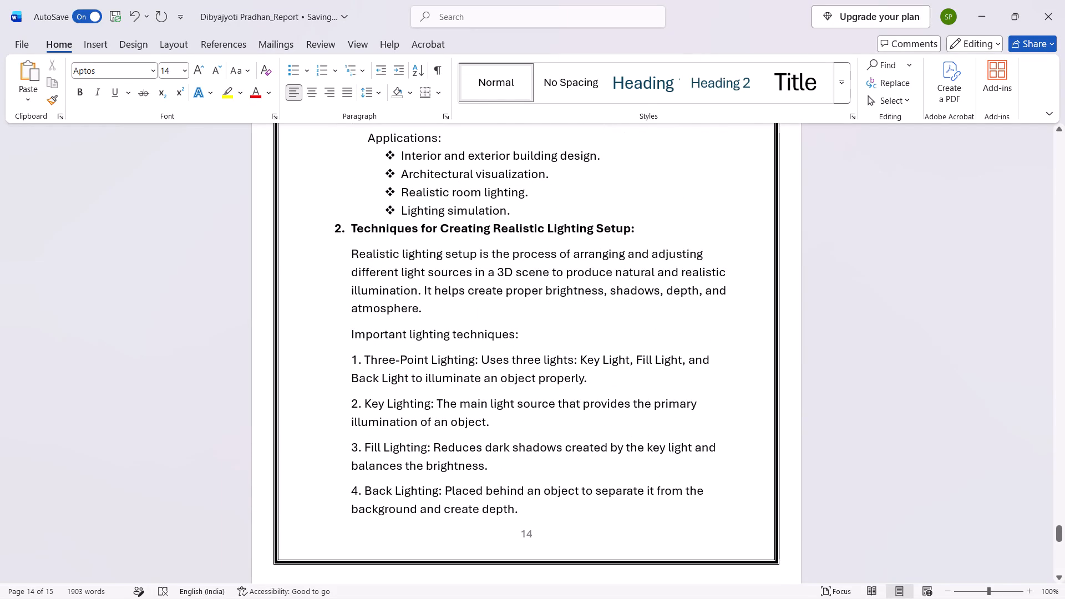
Remove the typed numbers 1 to 4 in front of the Three-Point, Key, Fill and Back Lighting paragraphs.
left_click(365, 362)
key("BackSpace")
key("BackSpace")
key("BackSpace")
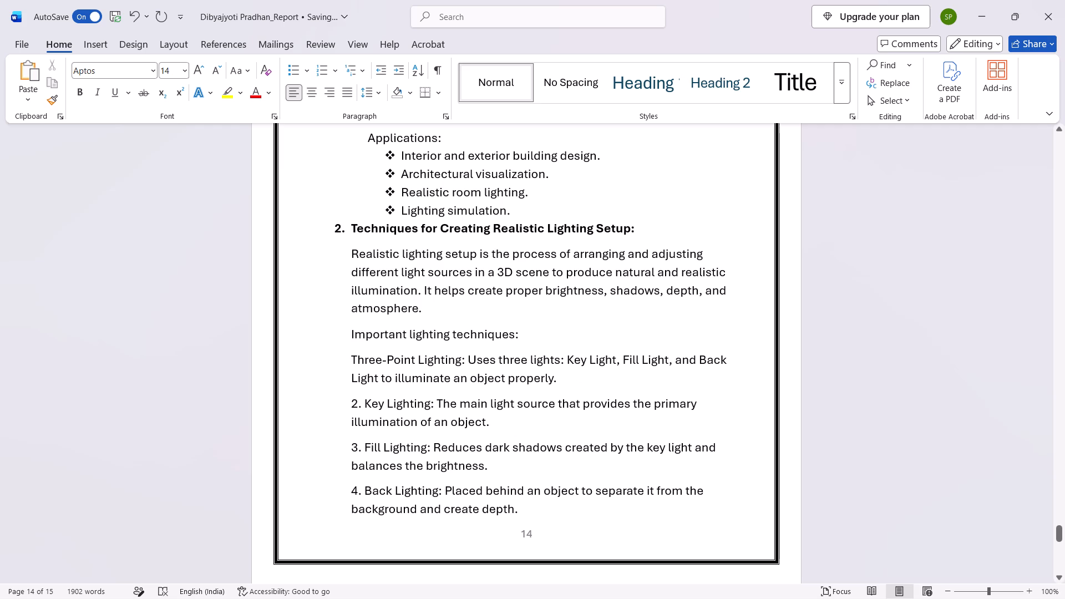
left_click(364, 407)
key("BackSpace")
key("BackSpace")
key("BackSpace")
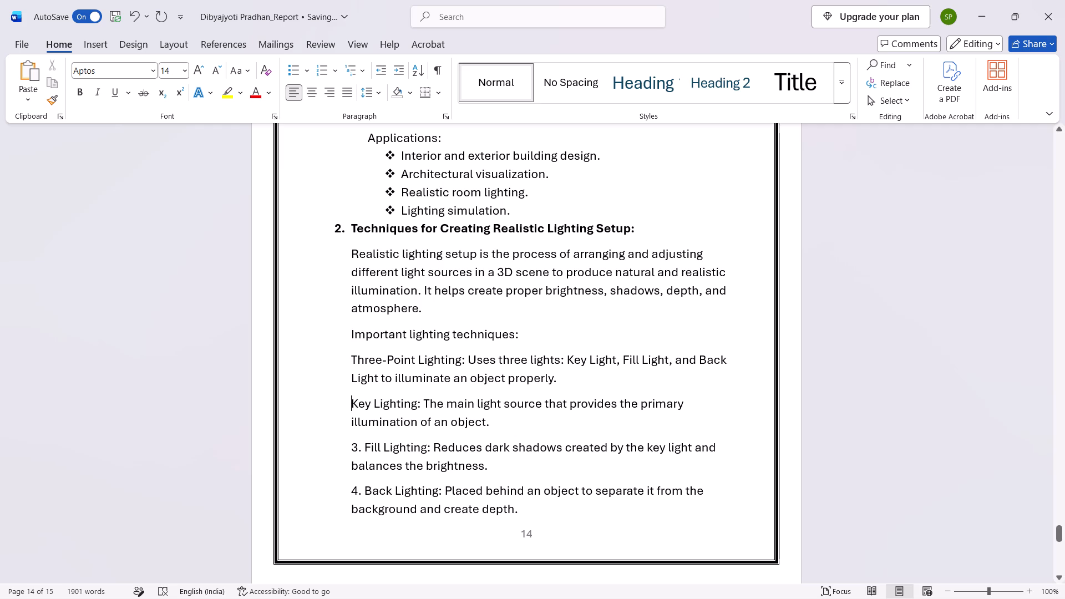
left_click(366, 449)
key("BackSpace")
key("BackSpace")
key("BackSpace")
left_click(366, 493)
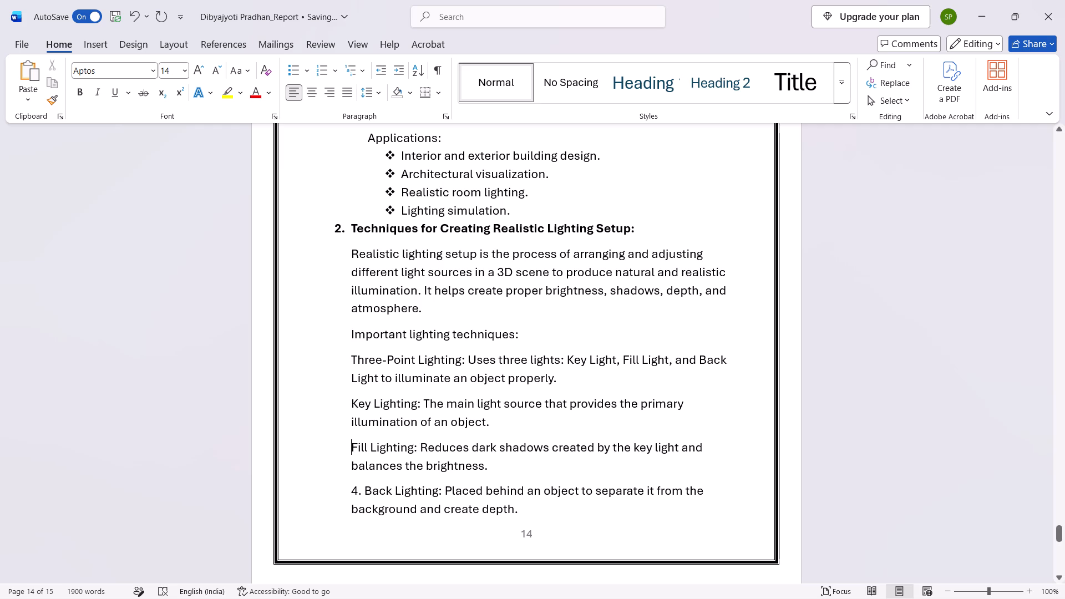
key("BackSpace")
key("BackSpace")
key("BackSpace")
Remove the typed numbers 5 and 6 in front of the Ambient Lighting and Shadow Control paragraphs.
scroll(369, 504, "down", 6)
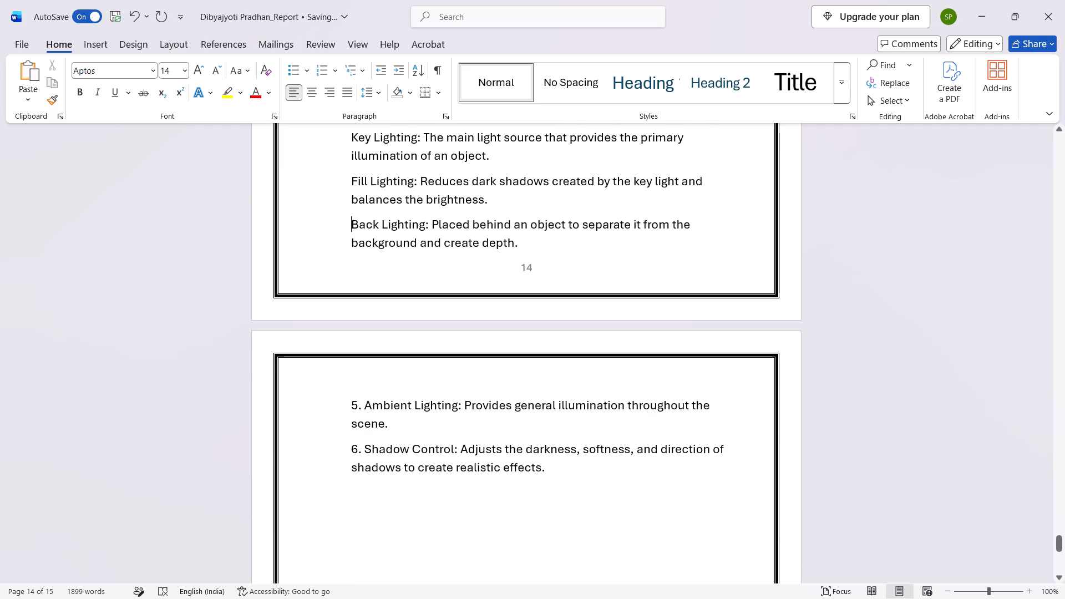
left_click(364, 407)
key("BackSpace")
key("BackSpace")
key("BackSpace")
left_click(364, 449)
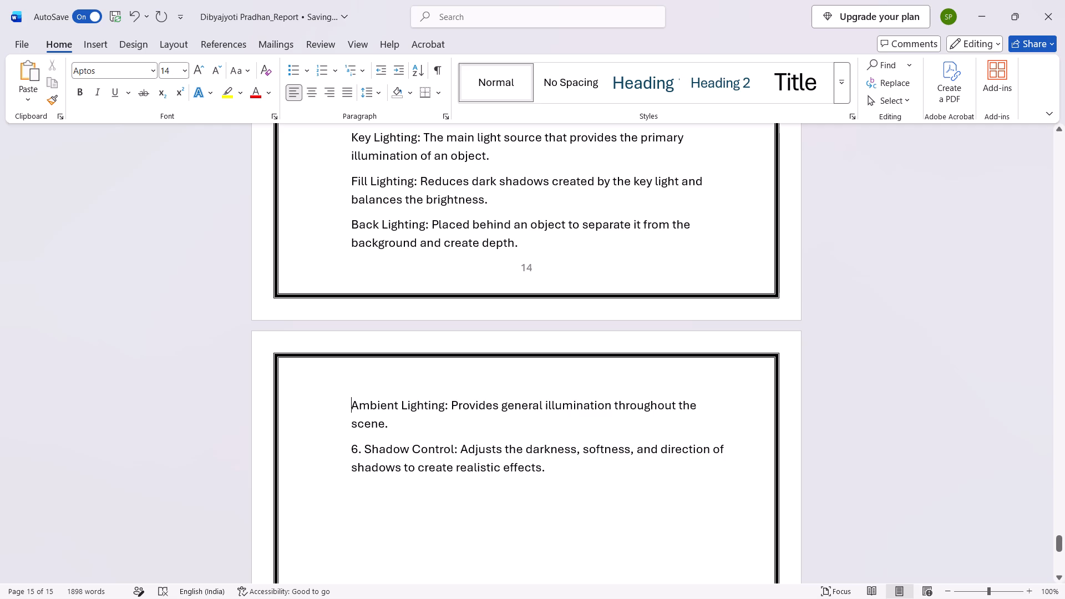
key("BackSpace")
key("BackSpace")
key("BackSpace")
Format the six paragraphs from Three-Point Lighting to Shadow Control as a bulleted list with the ❖ diamond bullet.
scroll(391, 444, "up", 8)
scroll(389, 414, "down", 1)
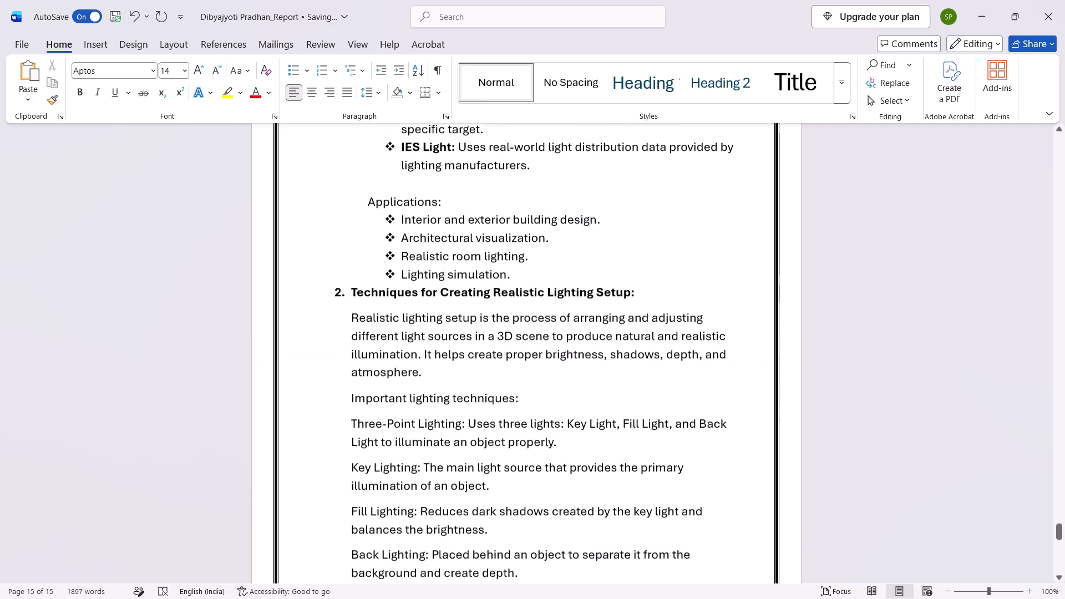
scroll(389, 410, "down", 1)
left_click_drag(351, 359, 453, 412)
scroll(453, 412, "down", 4)
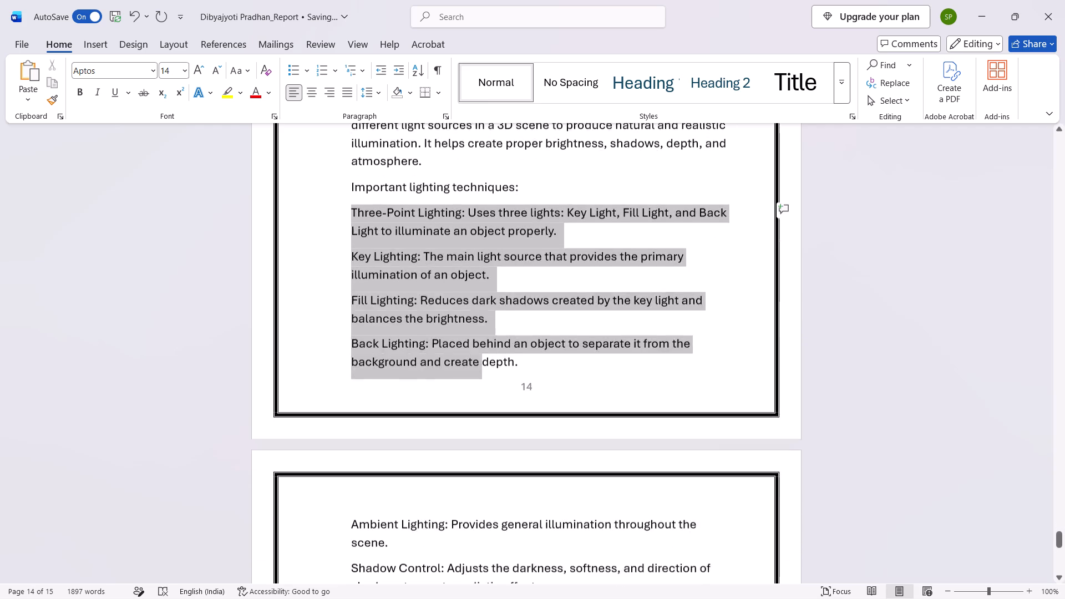
left_click_drag(453, 412, 555, 464)
scroll(478, 439, "down", 2)
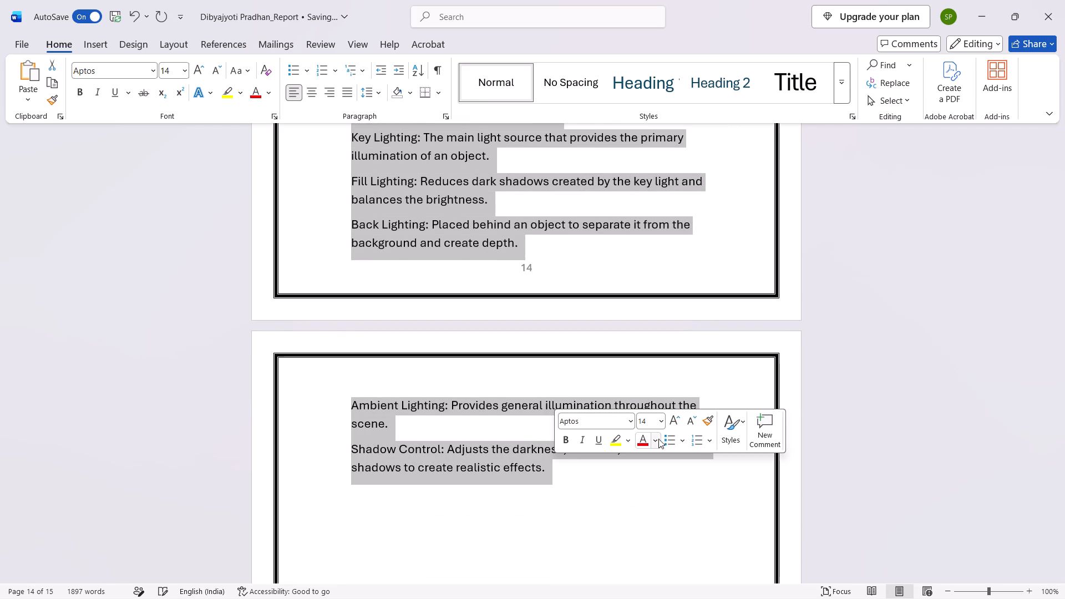
left_click(682, 444)
left_click(682, 380)
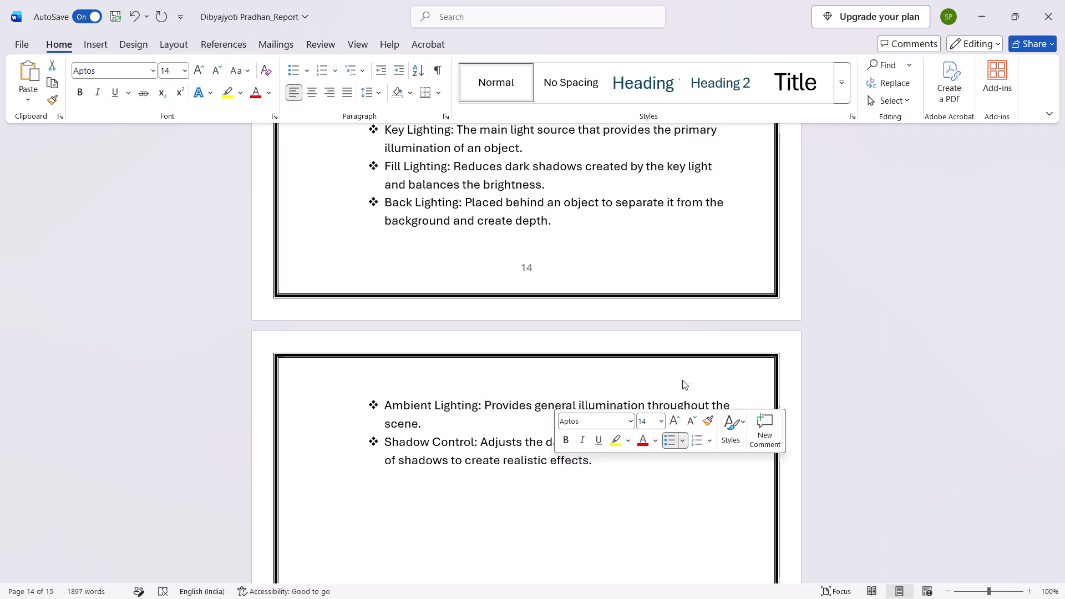
Make the six technique names with their colons bold, from "Three-Point Lighting:" to "Shadow Control:", leaving the descriptions regular.
scroll(457, 343, "up", 7)
left_click(463, 410)
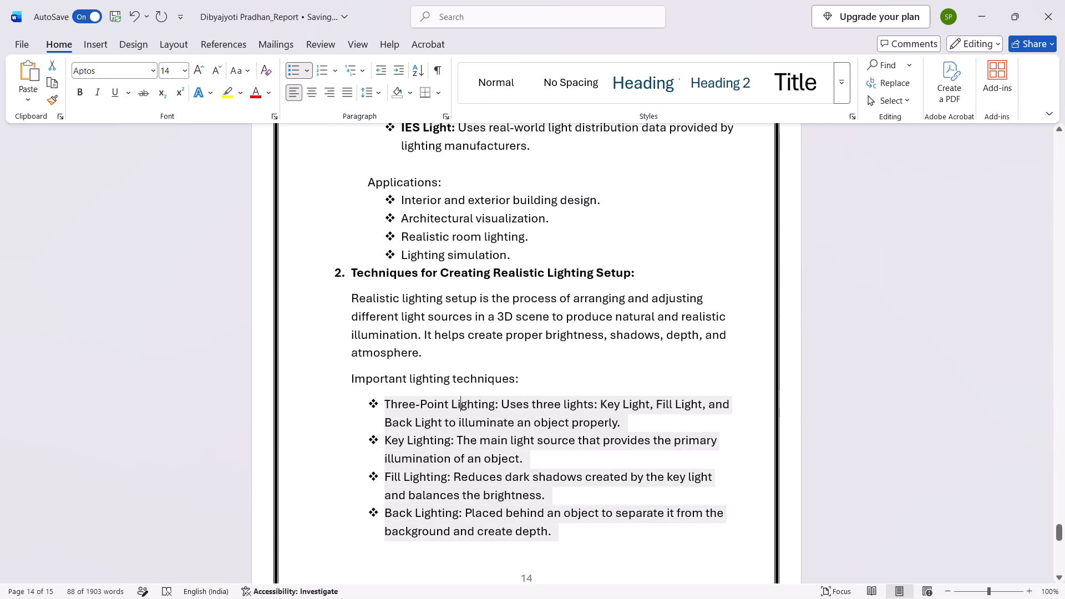
left_click_drag(498, 406, 390, 403)
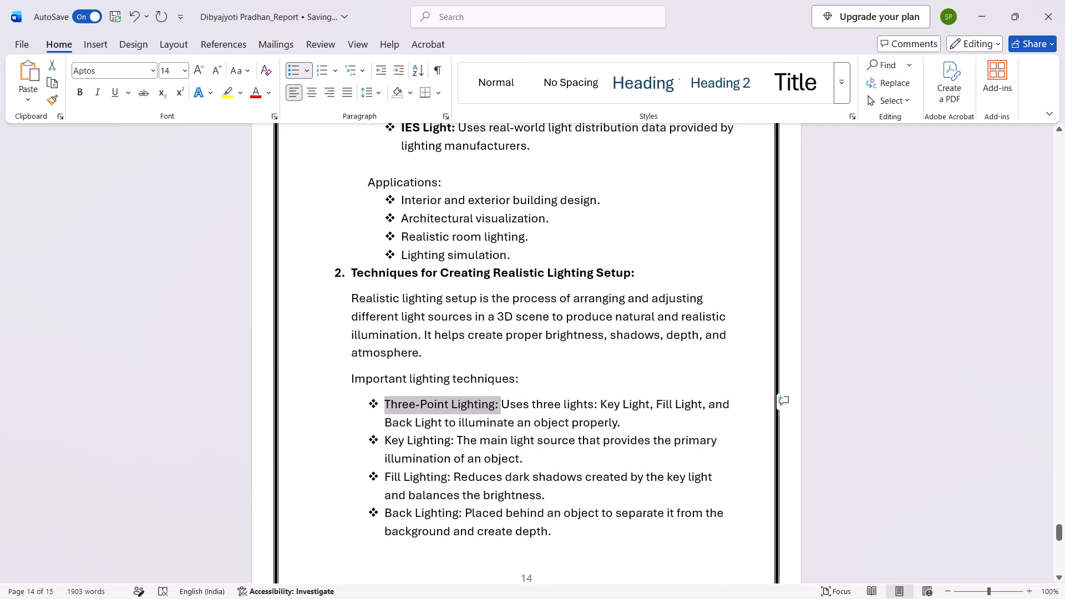
left_click_drag(453, 444, 393, 443, "ctrl")
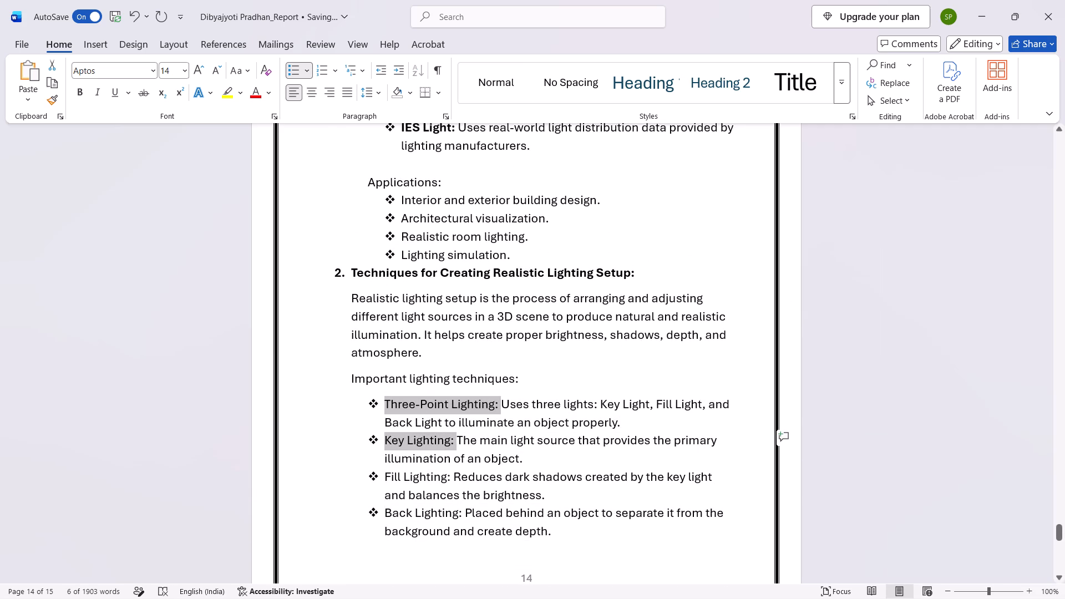
left_click_drag(451, 476, 391, 481, "ctrl")
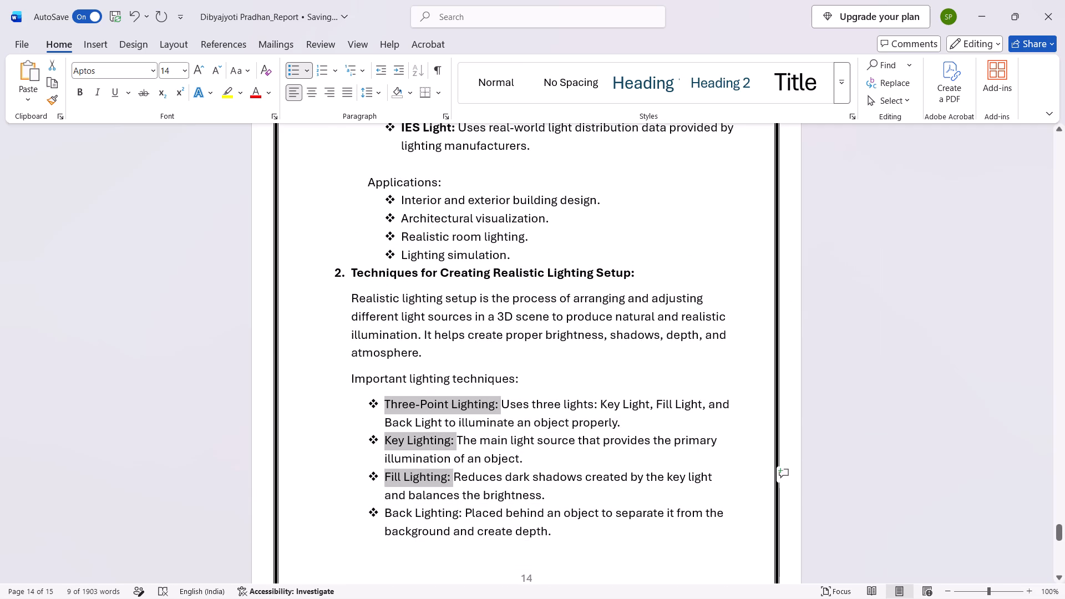
left_click_drag(461, 514, 394, 509, "ctrl")
scroll(407, 500, "down", 2)
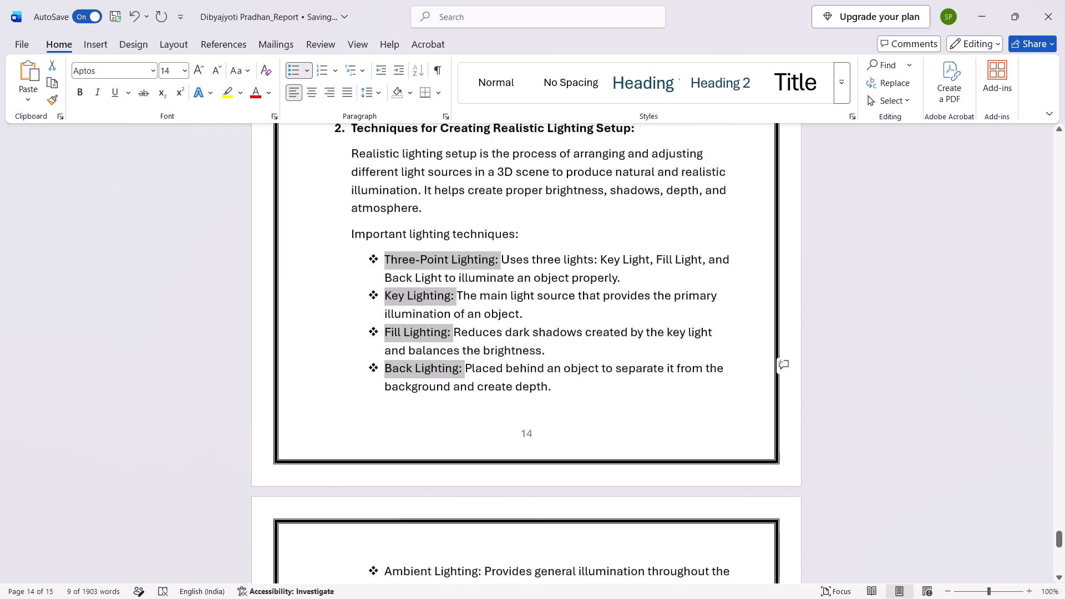
scroll(413, 496, "down", 6)
left_click_drag(483, 361, 445, 364, "ctrl")
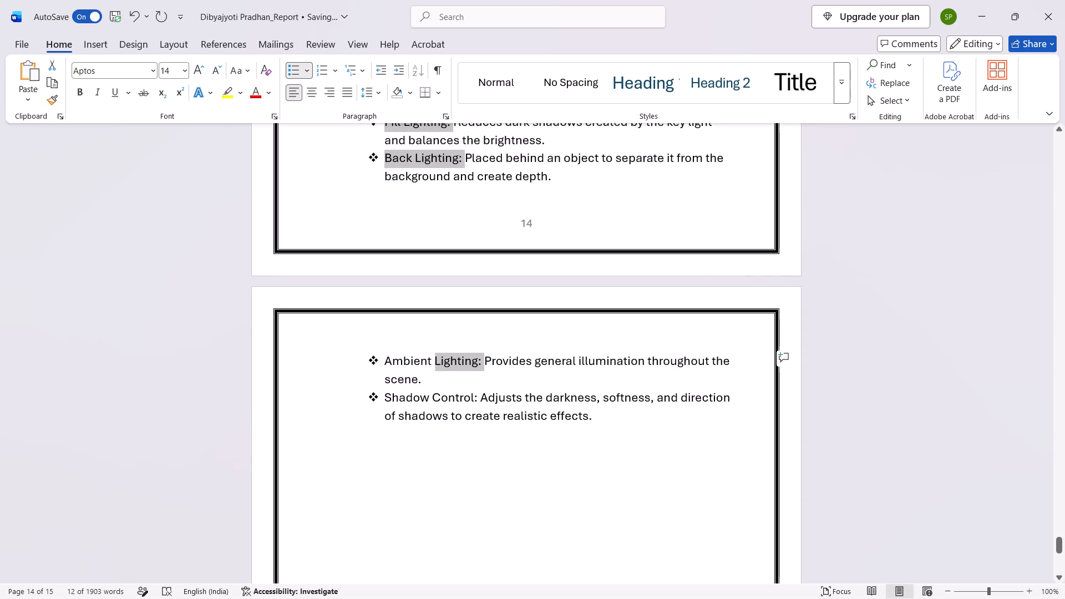
left_click_drag(445, 364, 402, 364, "ctrl")
left_click_drag(478, 399, 475, 399, "ctrl")
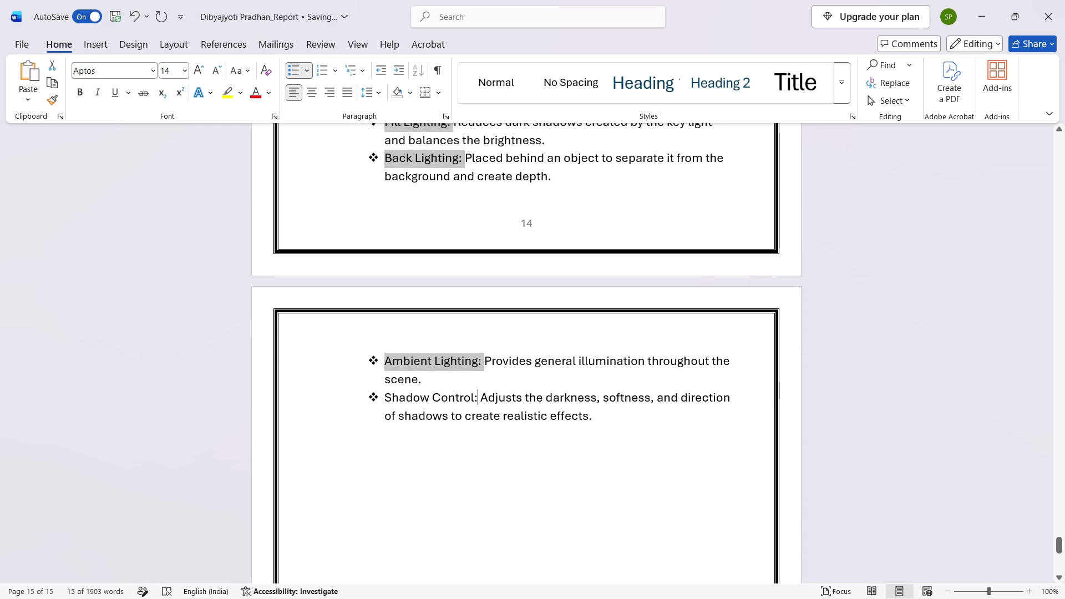
left_click_drag(475, 399, 382, 398, "ctrl")
key("ctrl+b")
left_click(528, 443)
End the bulleted list after the Shadow Control item and start a new unbulleted line below it.
scroll(509, 380, "up", 3)
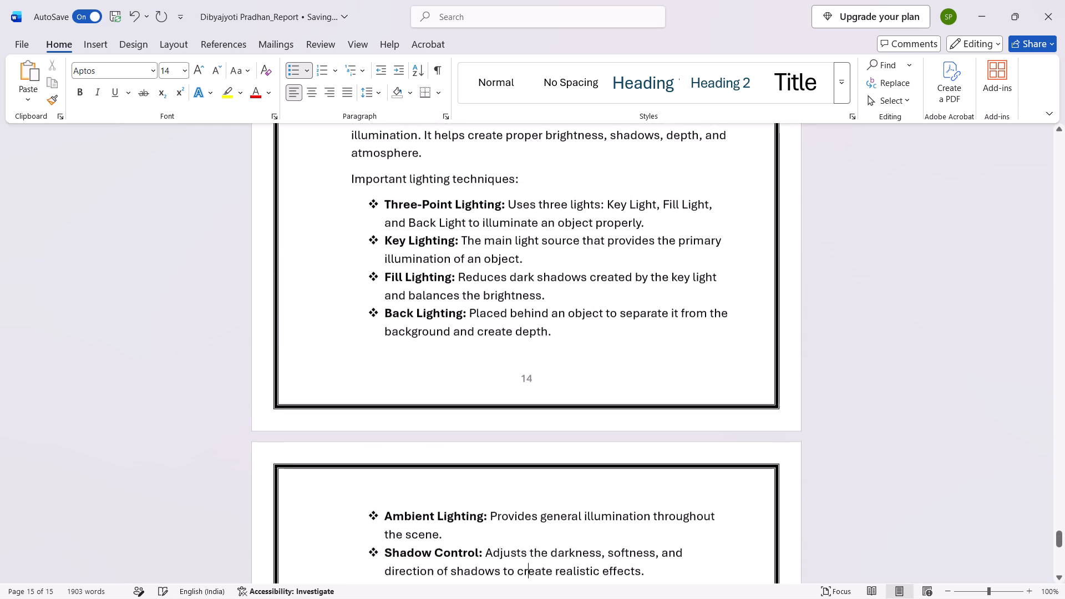
scroll(509, 380, "up", 6)
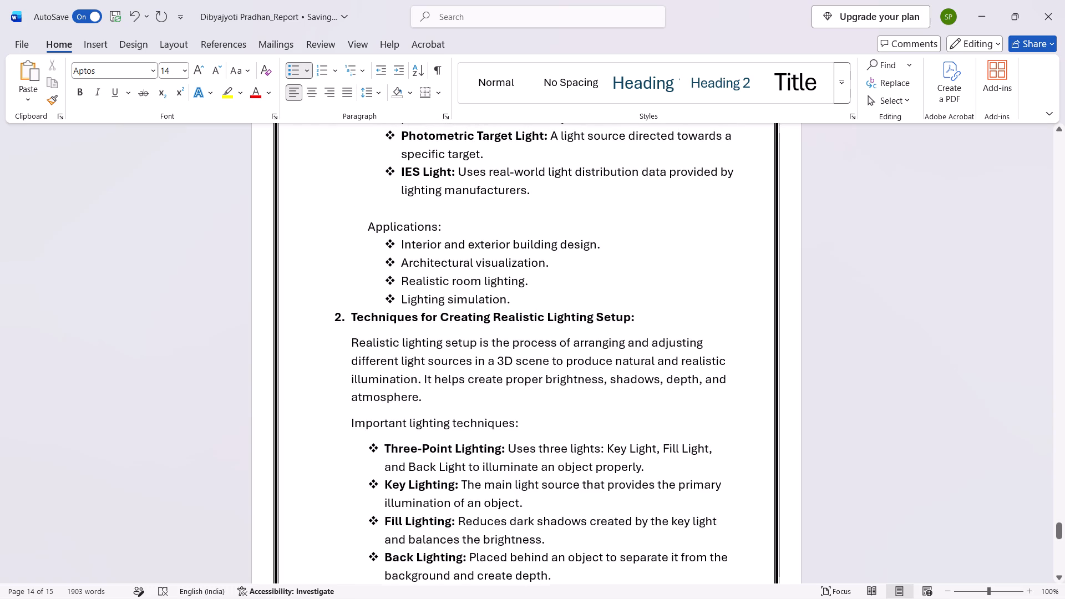
scroll(504, 348, "down", 16)
scroll(525, 323, "up", 2)
left_click(685, 241)
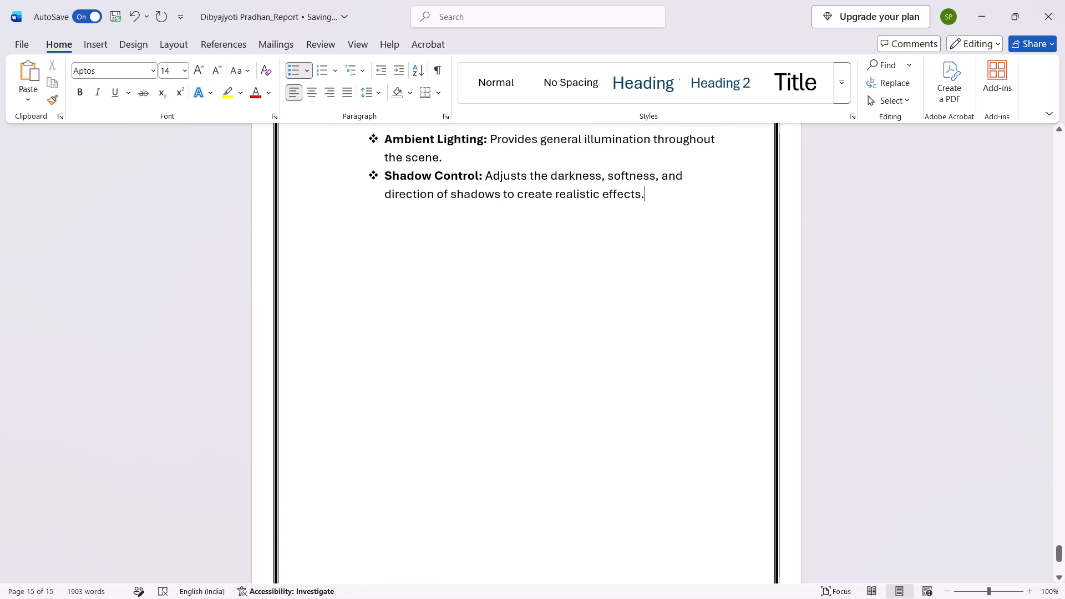
key("Return")
key("Return")
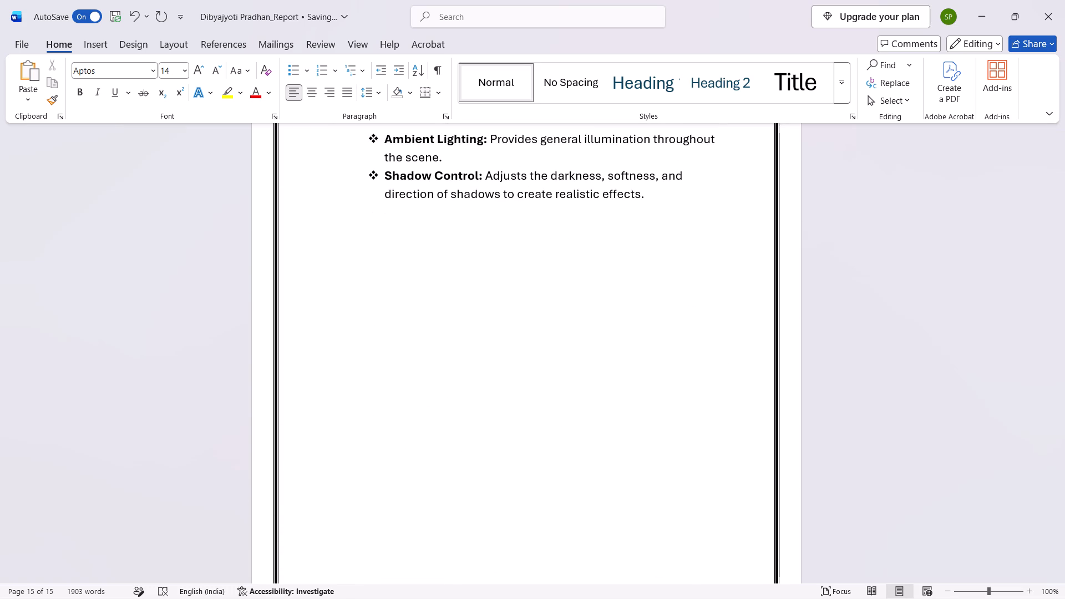
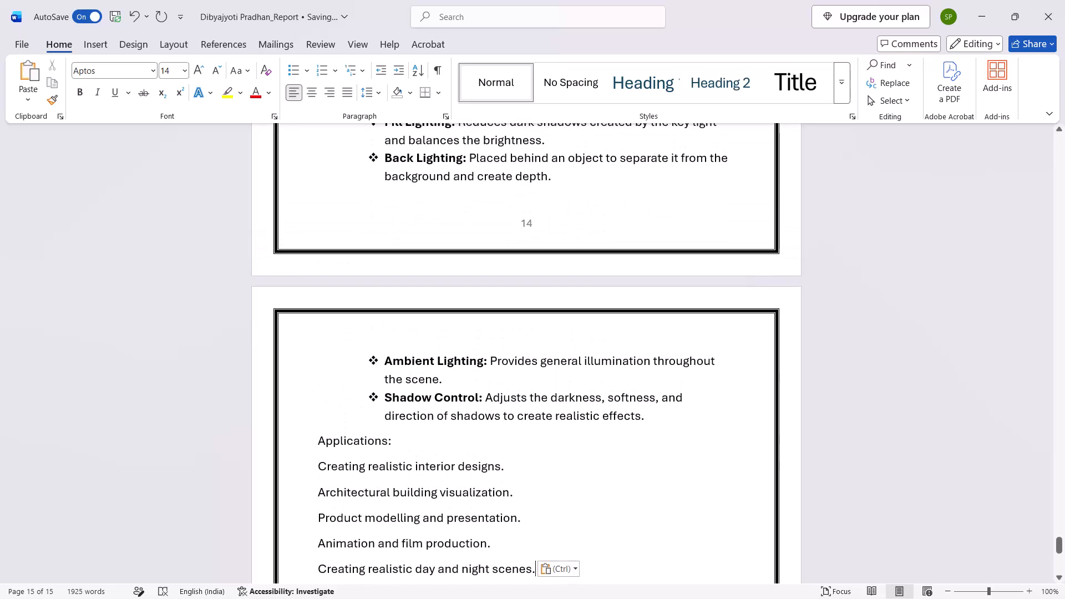
Undo the unindented paste and paste the Applications text again on a line indented by one tab, below the Shadow Control item.
key("ctrl+z")
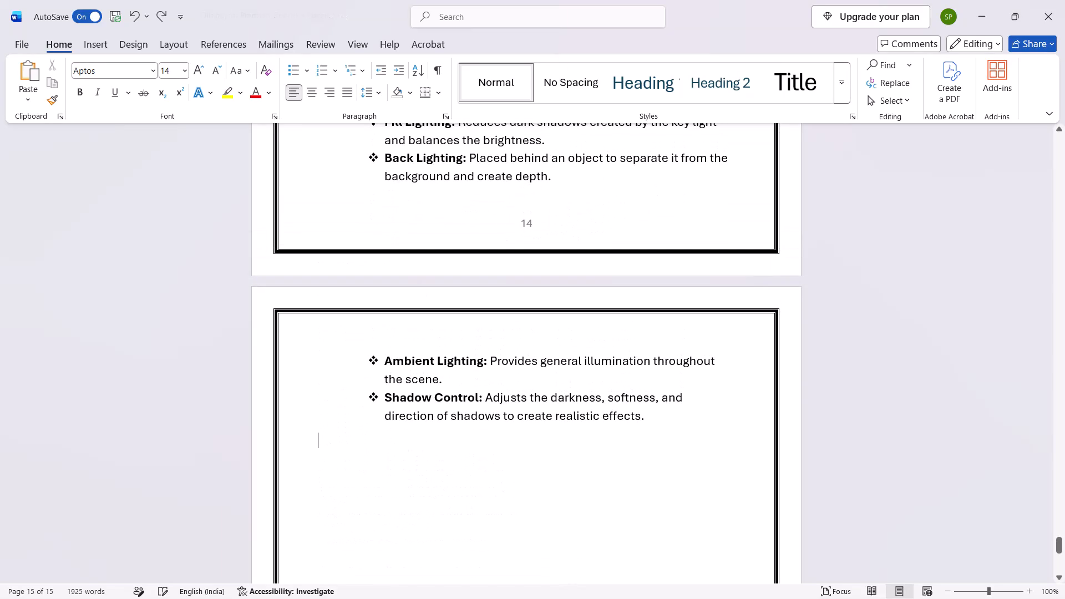
key("Tab")
key("ctrl+v")
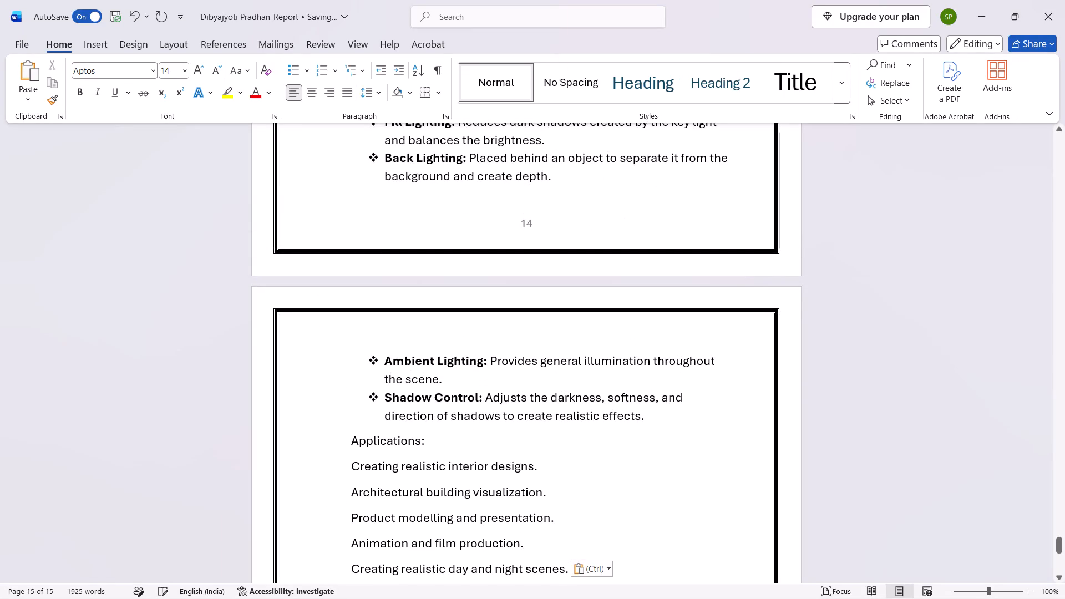
Format the five application lines, from interior designs to day and night scenes, as a bulleted list with the ❖ diamond bullet.
left_click_drag(348, 465, 596, 561)
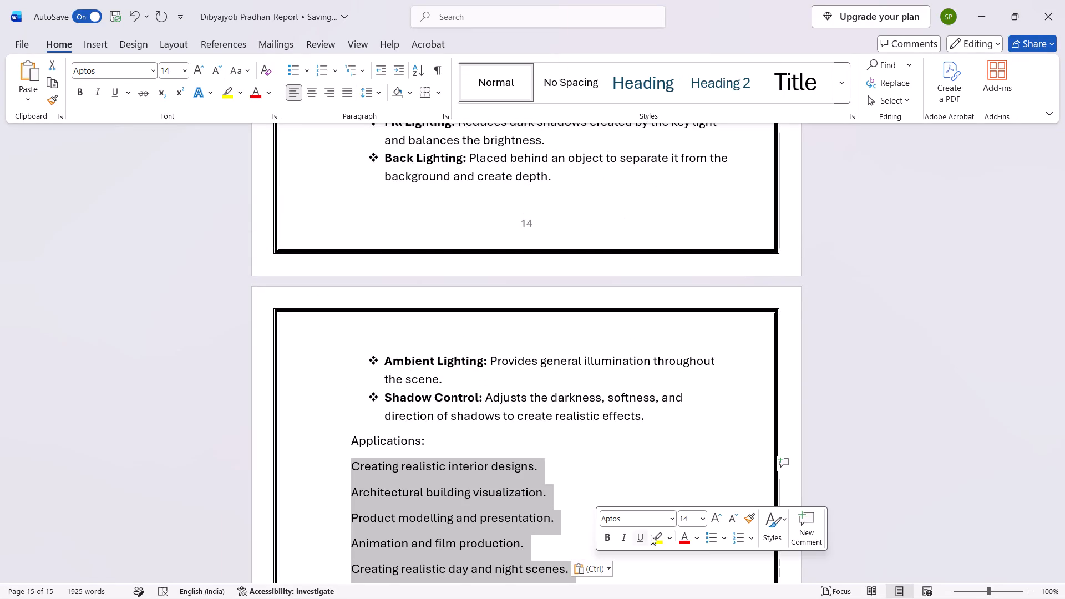
left_click(723, 537)
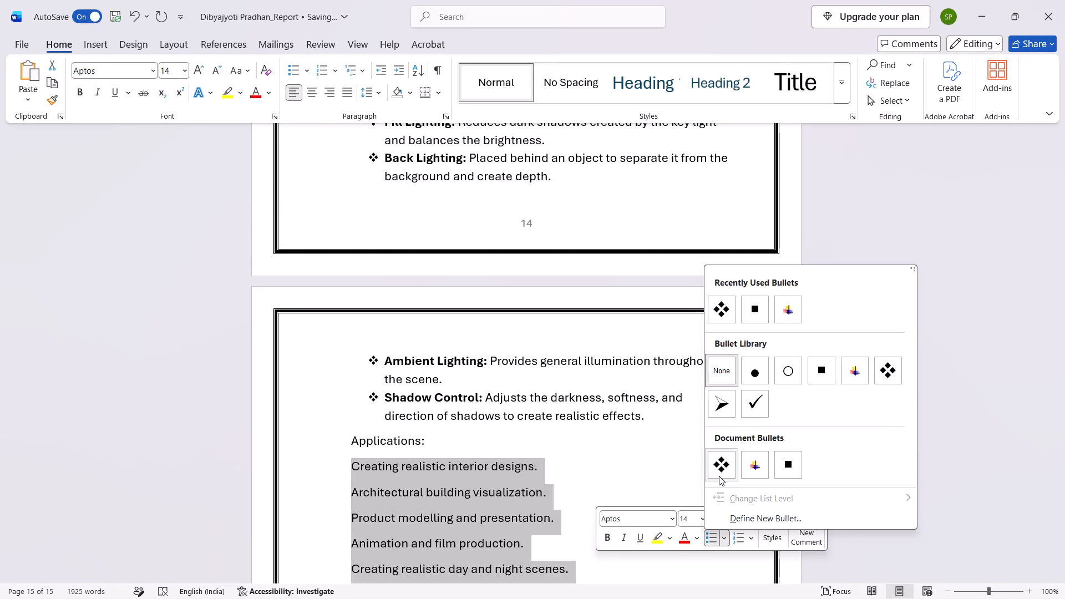
left_click(719, 476)
End the bulleted list after "Creating realistic day and night scenes." and start a new unbulleted line indented by one tab.
scroll(586, 453, "down", 2)
left_click(655, 473)
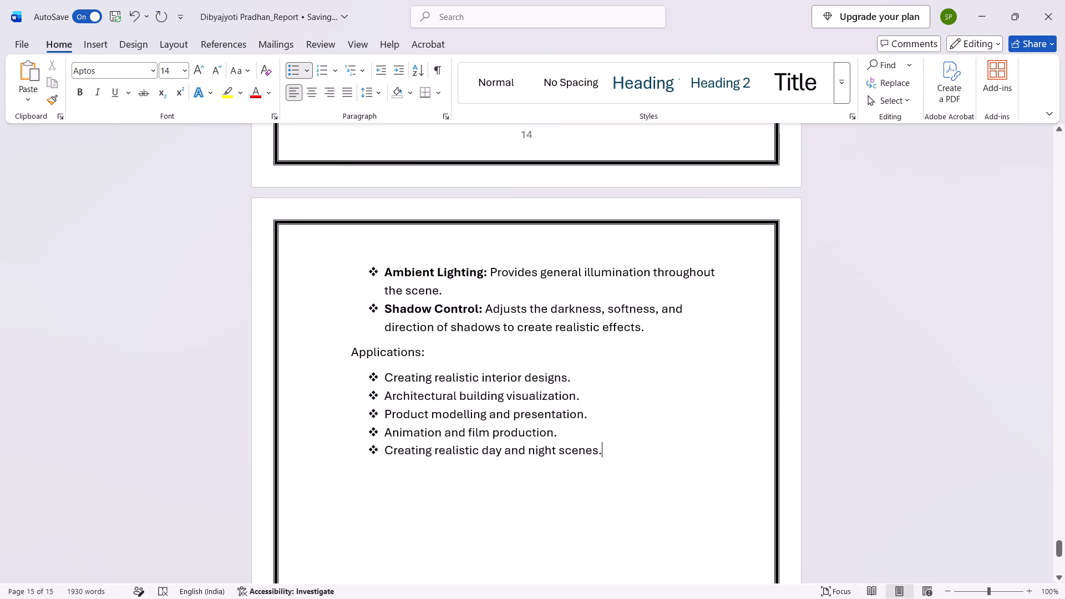
key("Return")
key("Return")
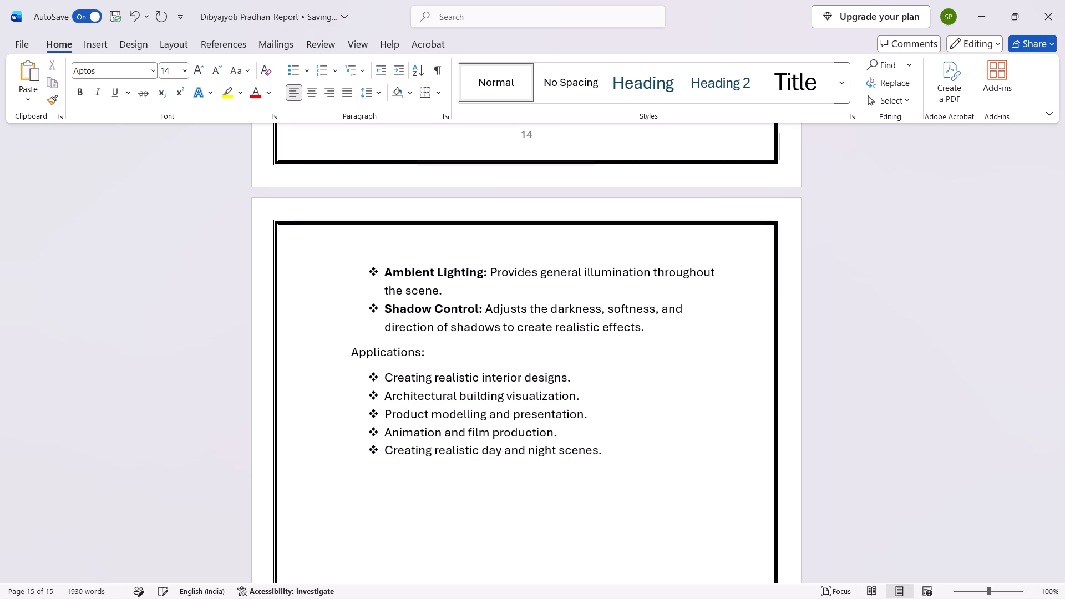
key("Tab")
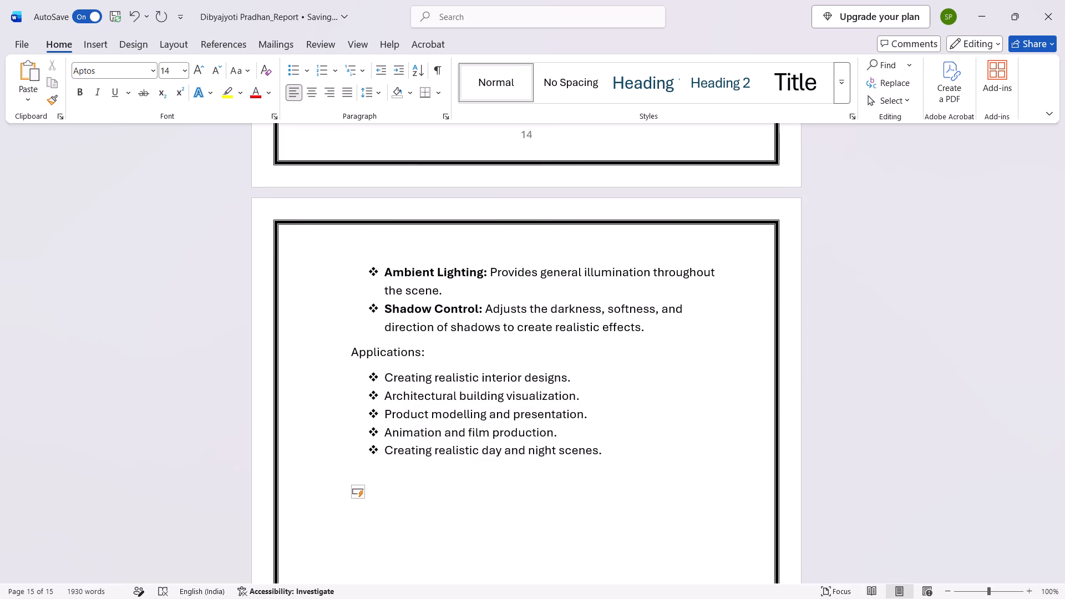
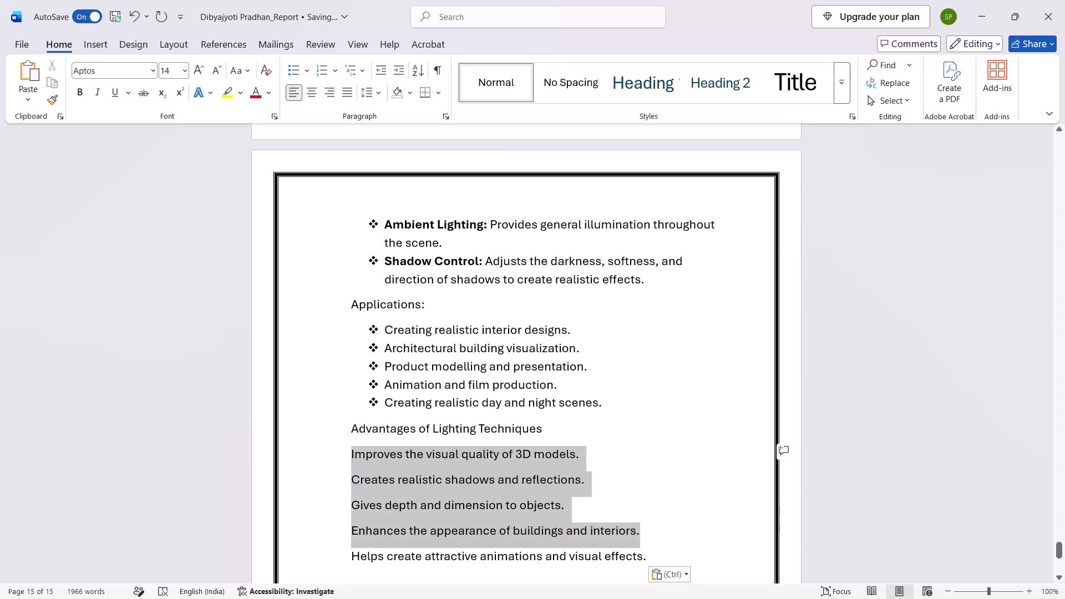
Format the five lighting advantage lines, from visual quality to animations and visual effects, as a bulleted list with the ❖ diamond bullet.
left_click(783, 536)
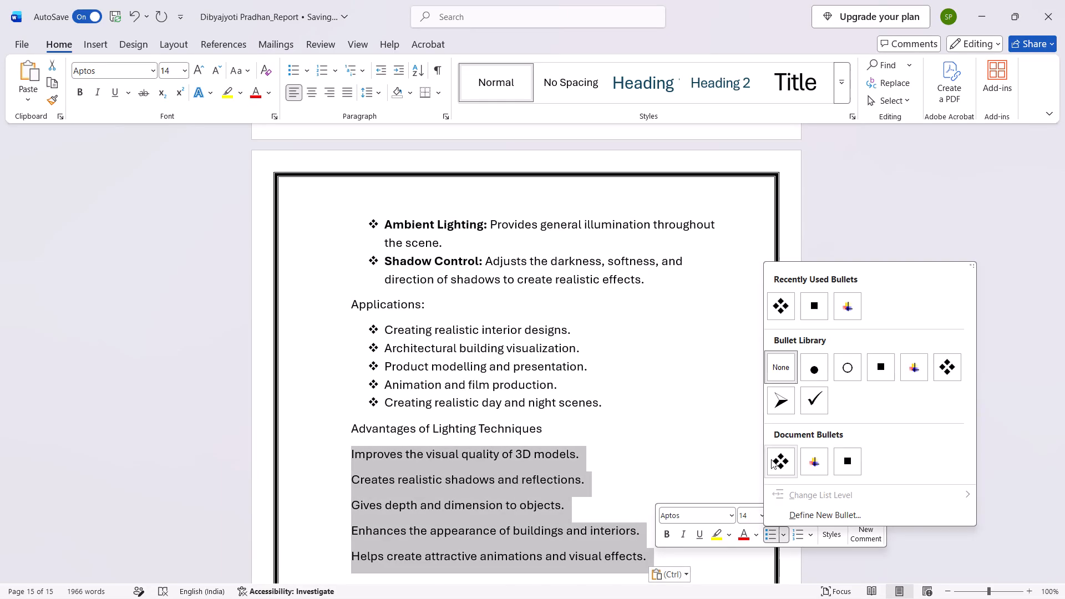
left_click(779, 463)
left_click(536, 449)
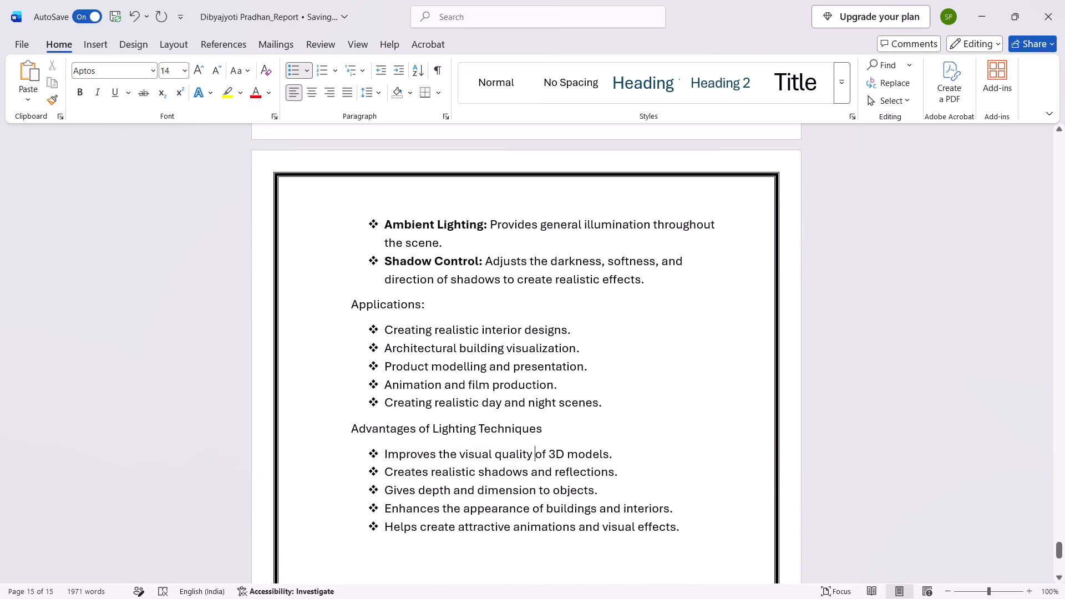
Insert a blank line above the "Advantages of Lighting Techniques" heading and another above the "Applications:" heading below Shadow Control.
left_click(345, 417)
left_click(347, 430)
key("Return")
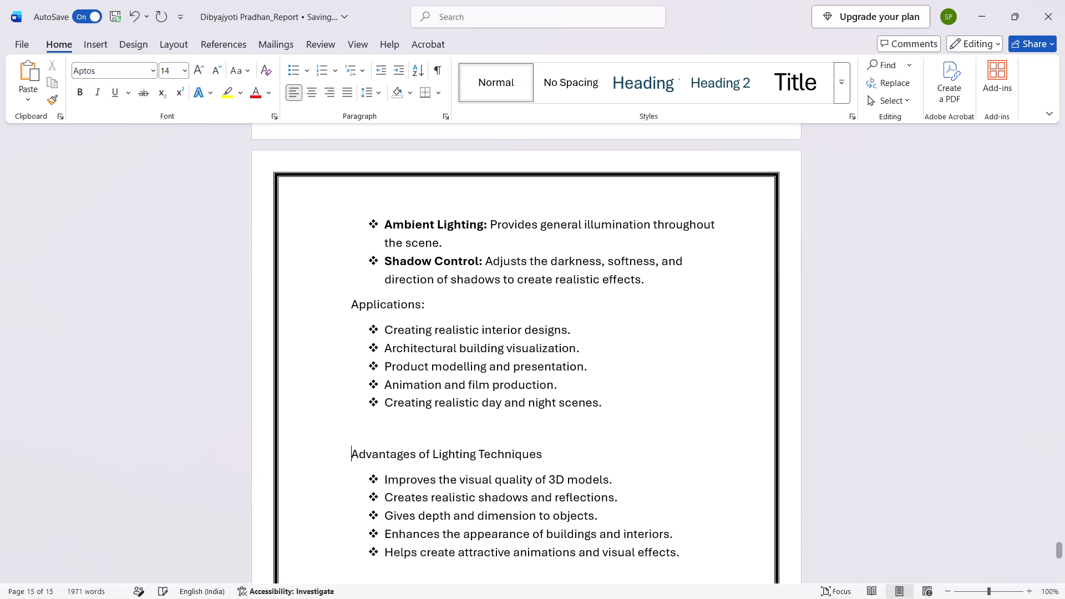
left_click(353, 313)
key("Return")
Add a colon at the end of the "Advantages of Lighting Techniques" heading.
scroll(311, 425, "down", 3)
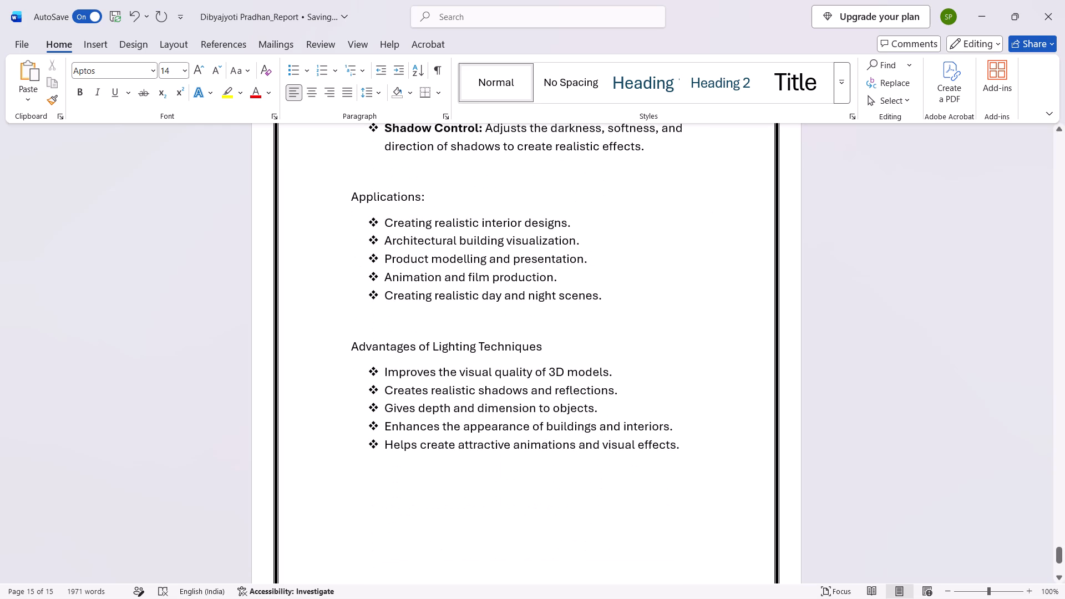
left_click(473, 345)
left_click(547, 344)
key("shift+colon")
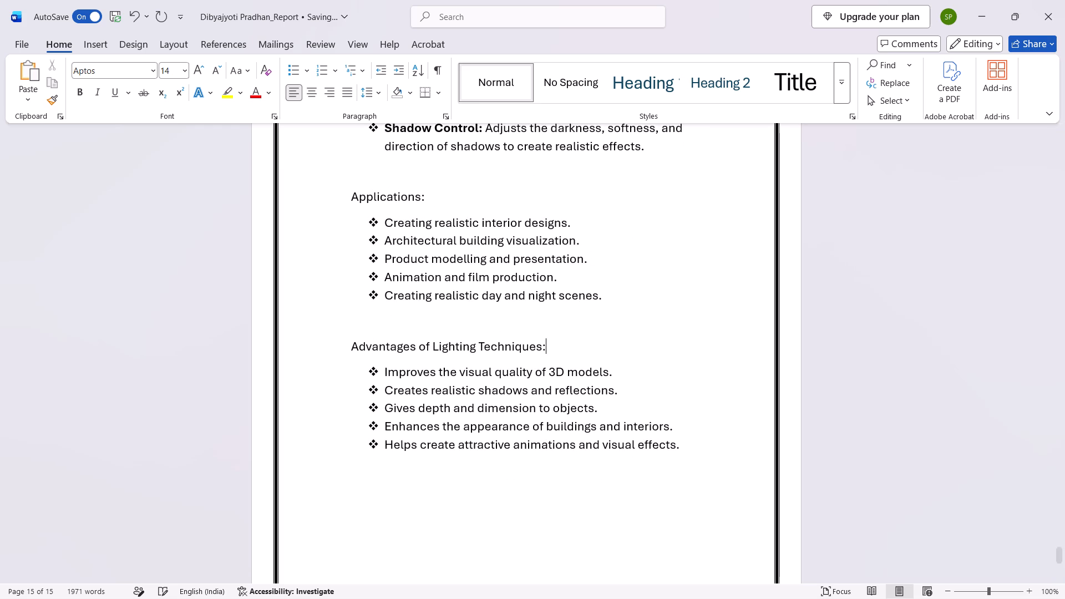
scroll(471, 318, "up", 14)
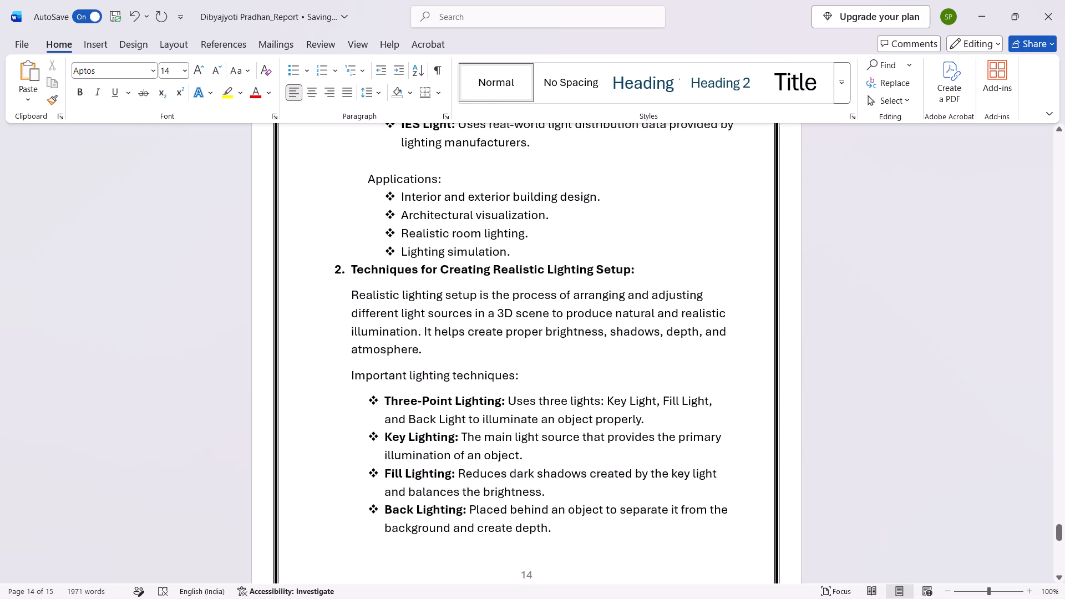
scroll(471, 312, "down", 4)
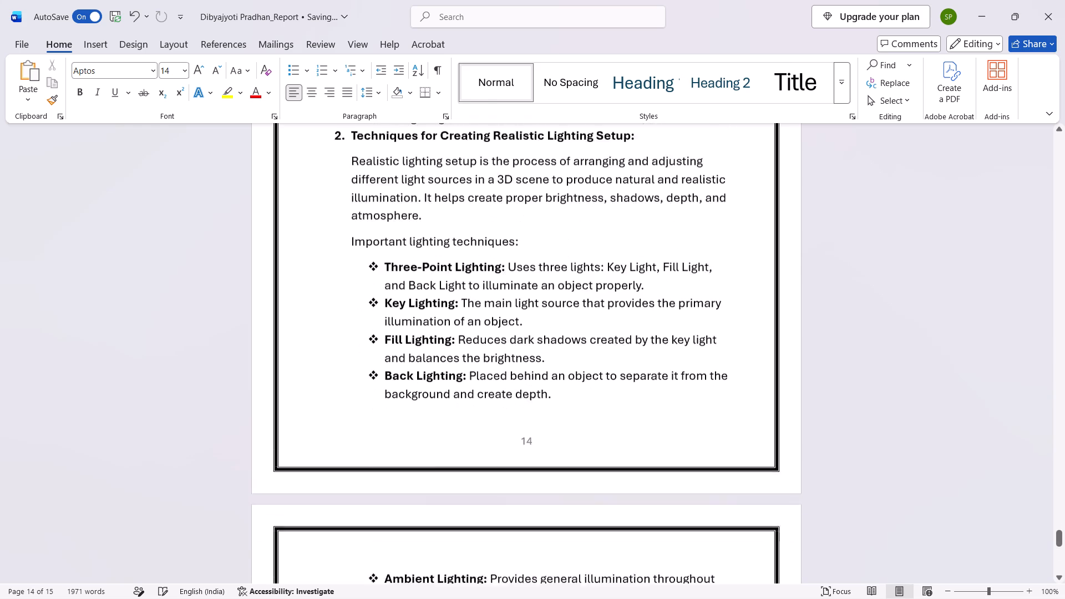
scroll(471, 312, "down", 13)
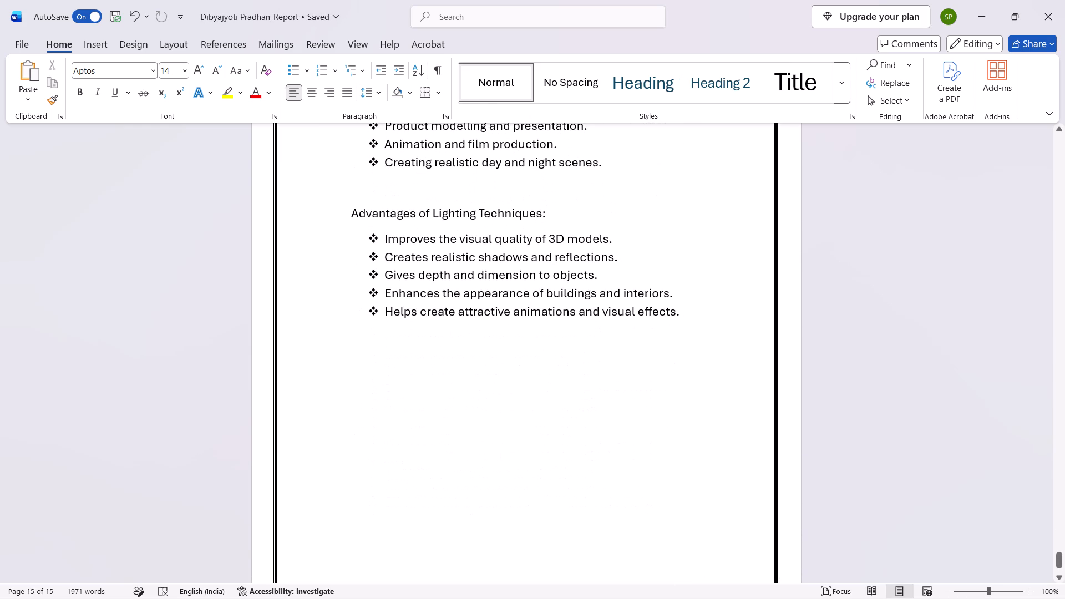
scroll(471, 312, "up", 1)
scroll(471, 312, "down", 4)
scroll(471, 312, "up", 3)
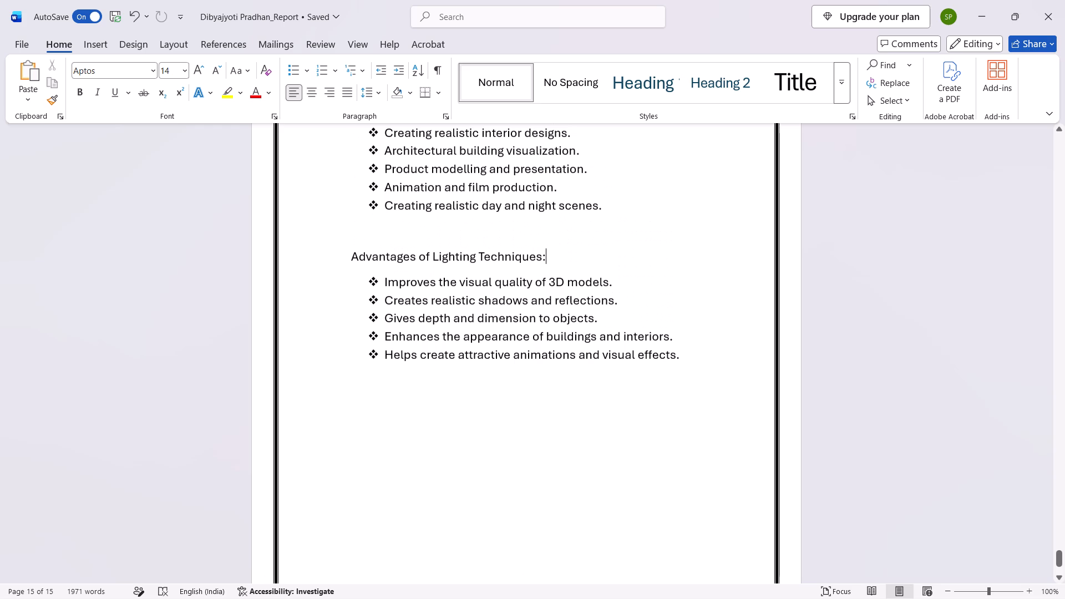
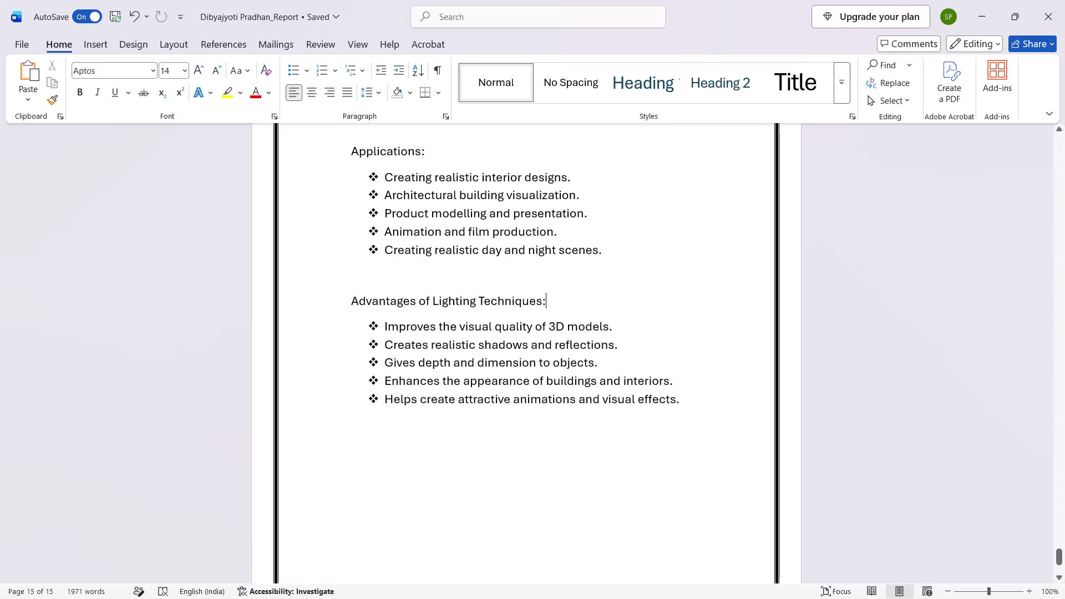
Review the Lighting Techniques pages and the entries in the report's table of contents.
scroll(526, 304, "up", 1)
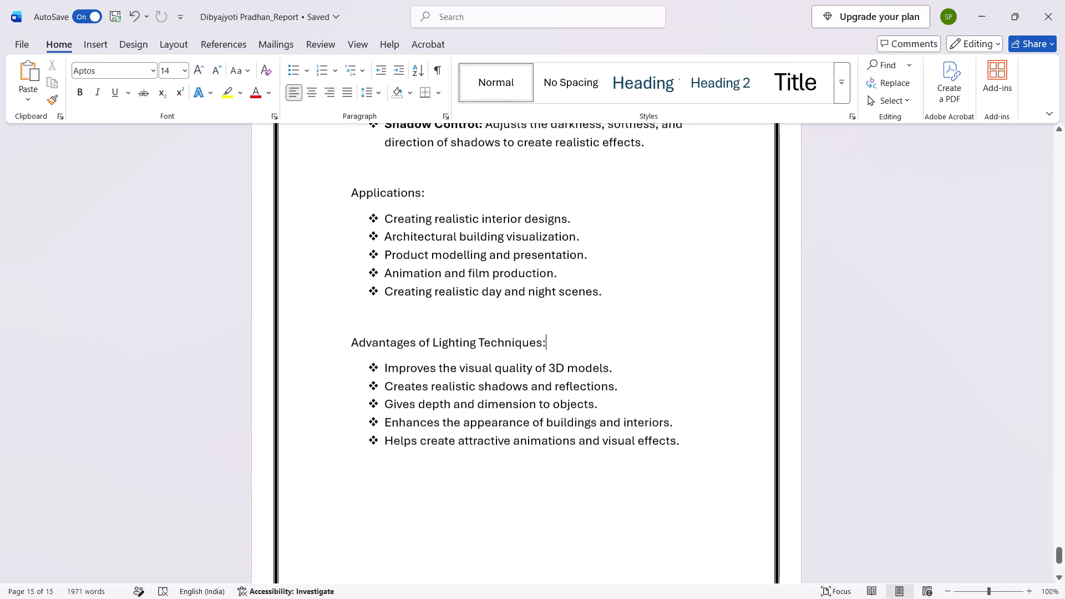
scroll(518, 276, "up", 16)
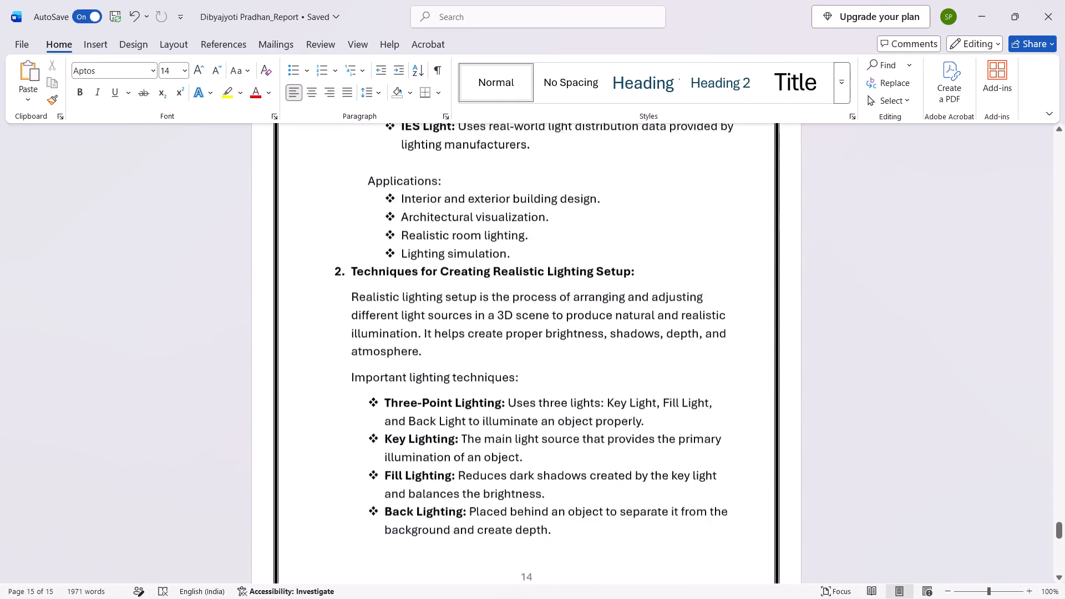
scroll(517, 277, "down", 9)
scroll(517, 277, "up", 2)
scroll(517, 277, "down", 7)
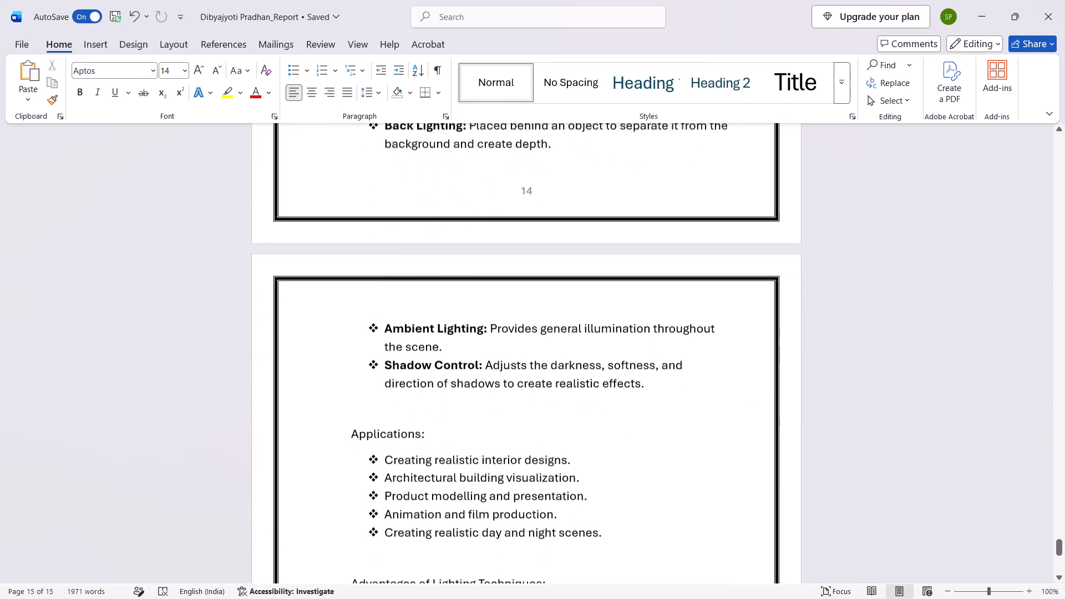
scroll(517, 277, "down", 2)
scroll(517, 277, "up", 20)
scroll(517, 277, "up", 16)
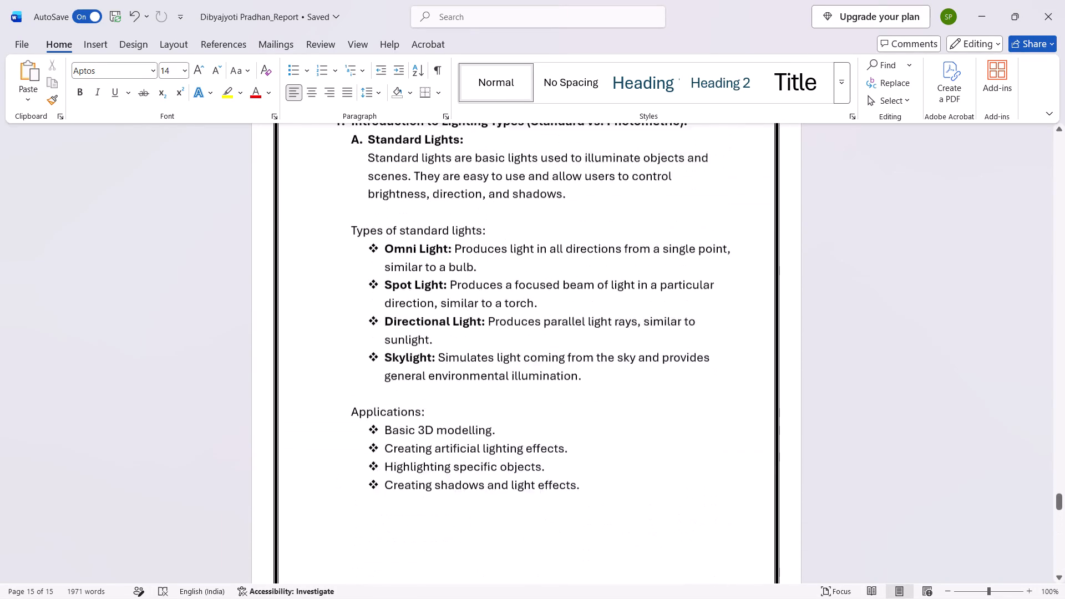
scroll(827, 313, "up", 8)
middle_click(916, 280)
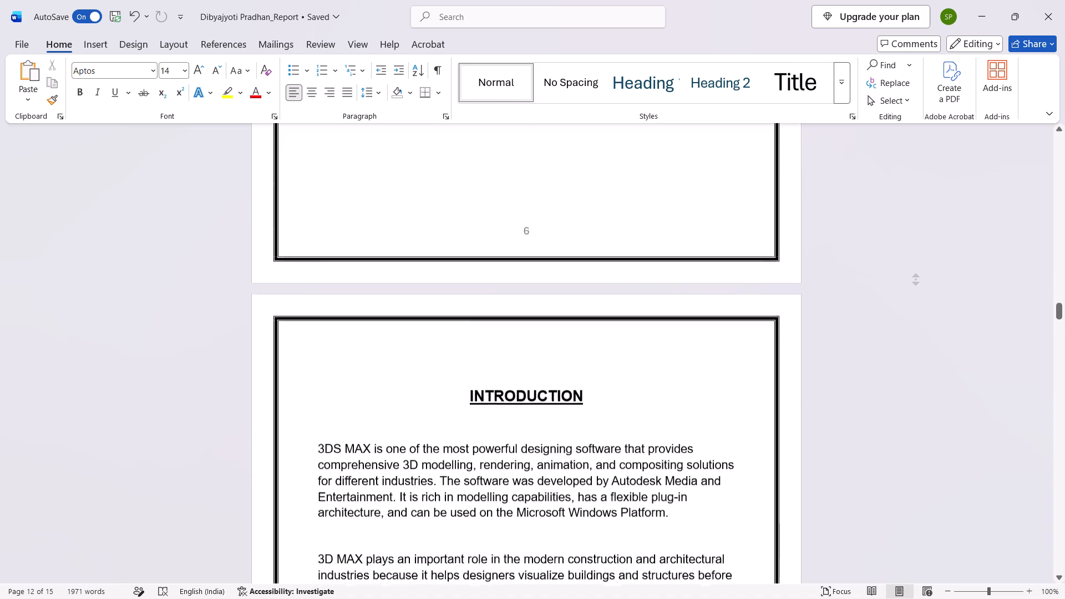
left_click(909, 326)
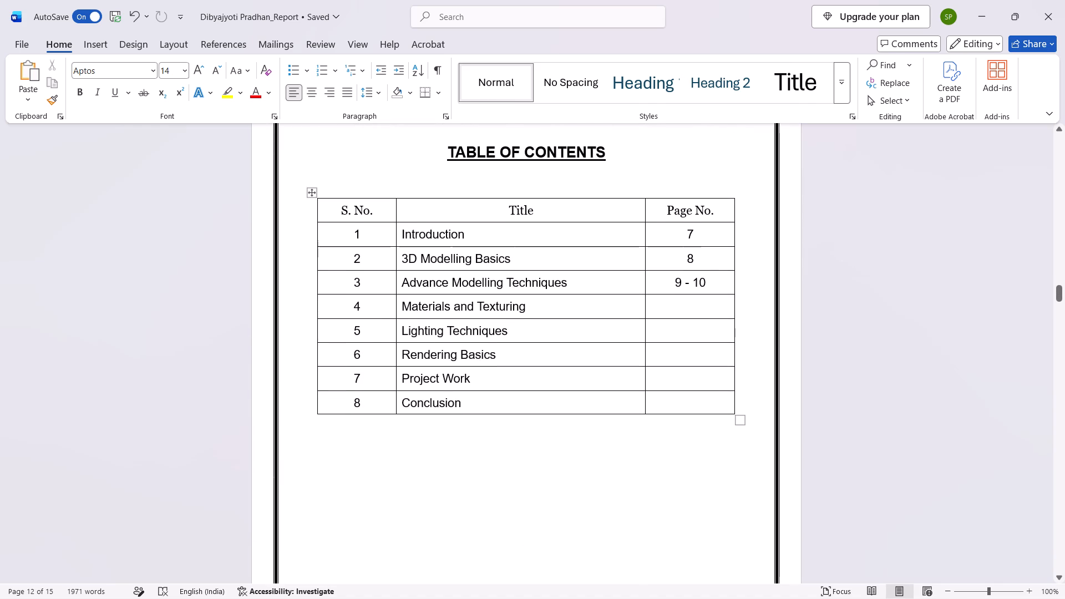
left_click(544, 337)
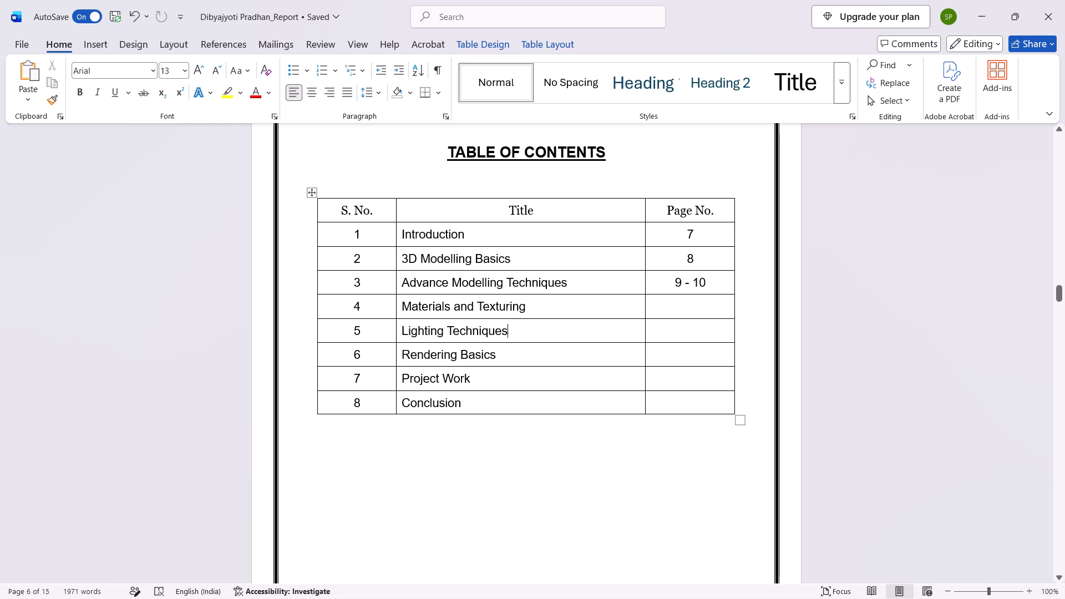
Look through the report from the table of contents to its last page to find each section's page range.
scroll(858, 311, "down", 2)
scroll(853, 312, "up", 1)
scroll(841, 318, "down", 1)
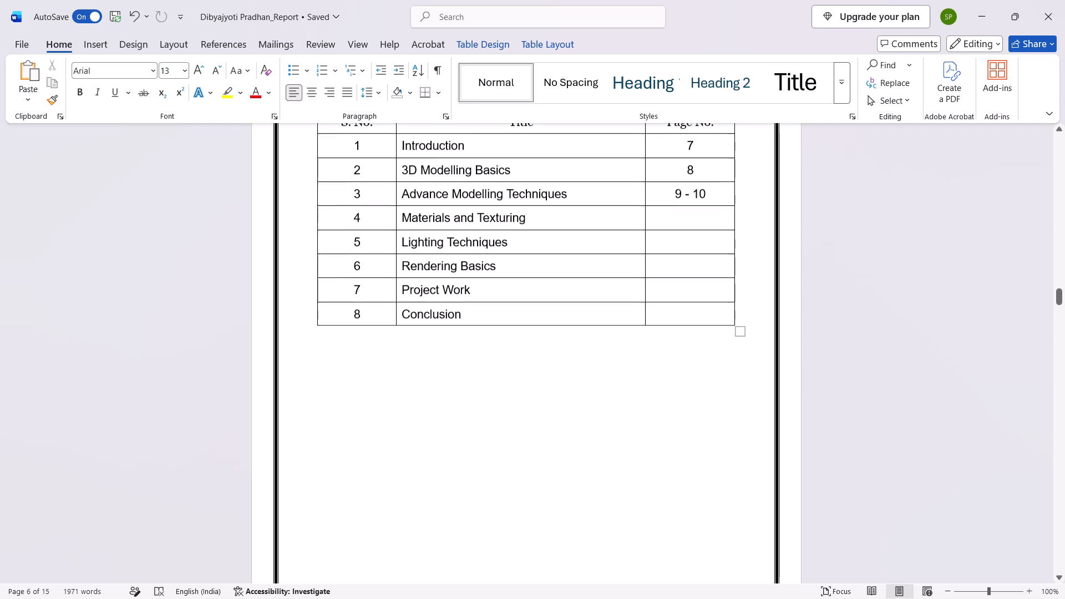
middle_click(841, 318)
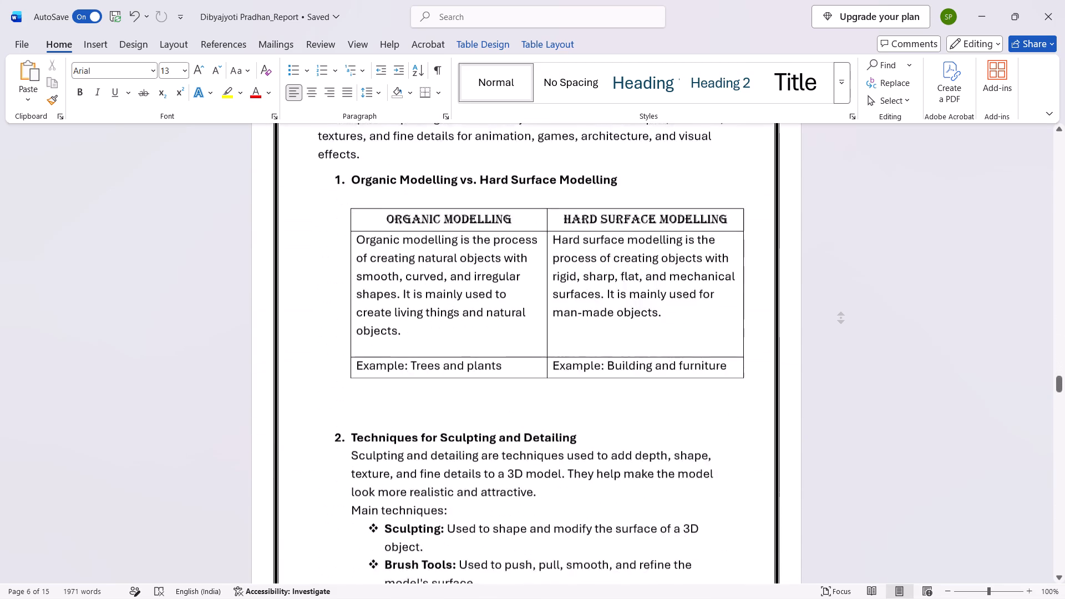
left_click(850, 364)
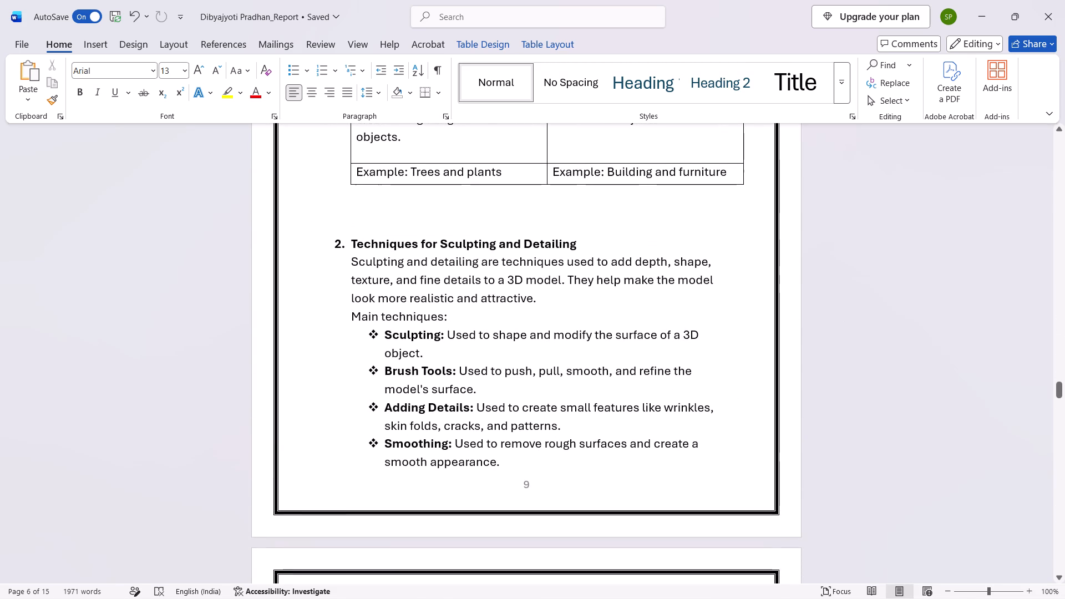
scroll(850, 364, "down", 18)
scroll(850, 364, "down", 6)
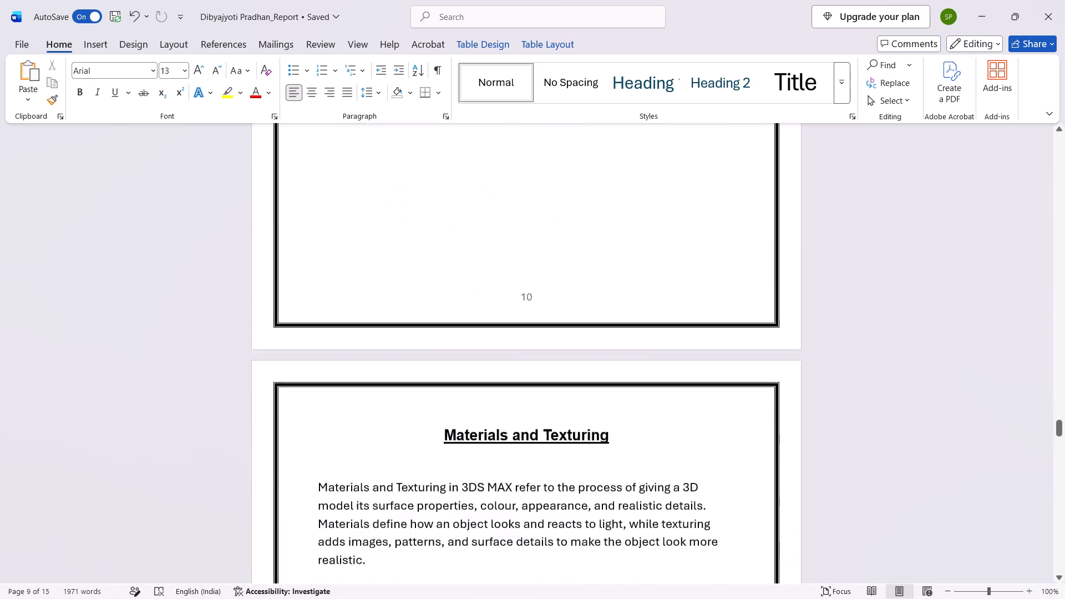
scroll(850, 364, "down", 20)
scroll(850, 364, "down", 9)
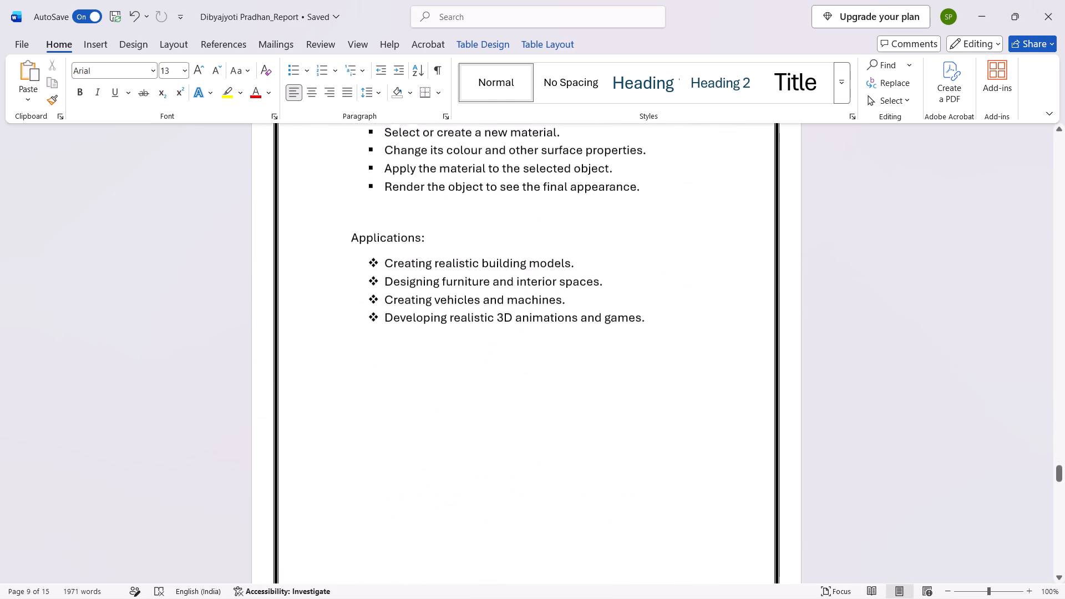
scroll(849, 364, "down", 9)
scroll(847, 364, "up", 1)
scroll(847, 364, "down", 18)
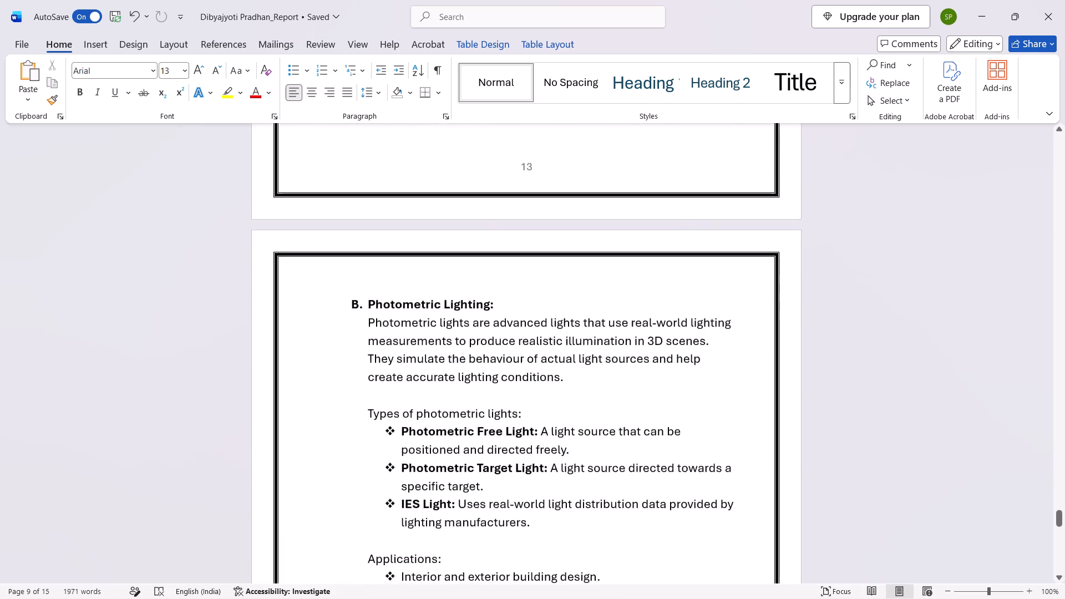
scroll(845, 366, "down", 20)
scroll(845, 366, "down", 4)
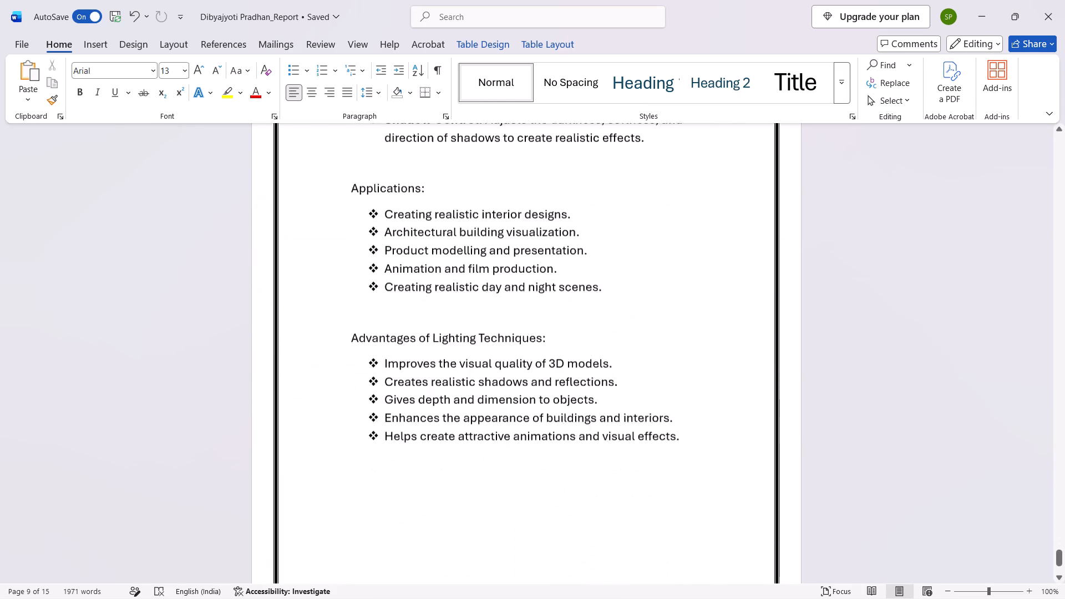
scroll(845, 366, "down", 5)
left_click(696, 343)
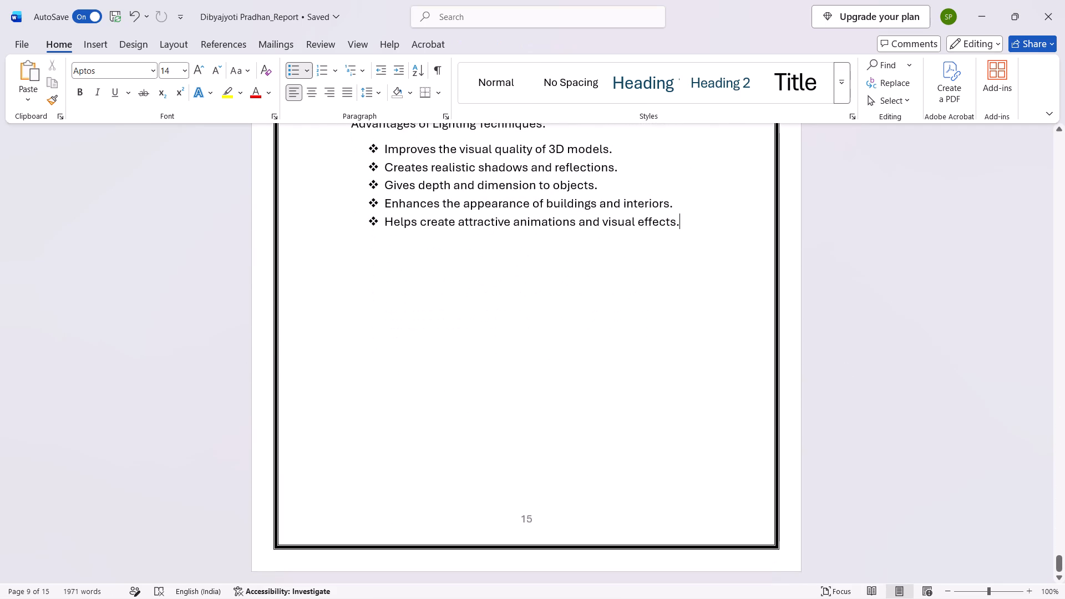
Recheck the realistic lighting setup pages and the remaining section titles in the table of contents.
scroll(696, 343, "up", 14)
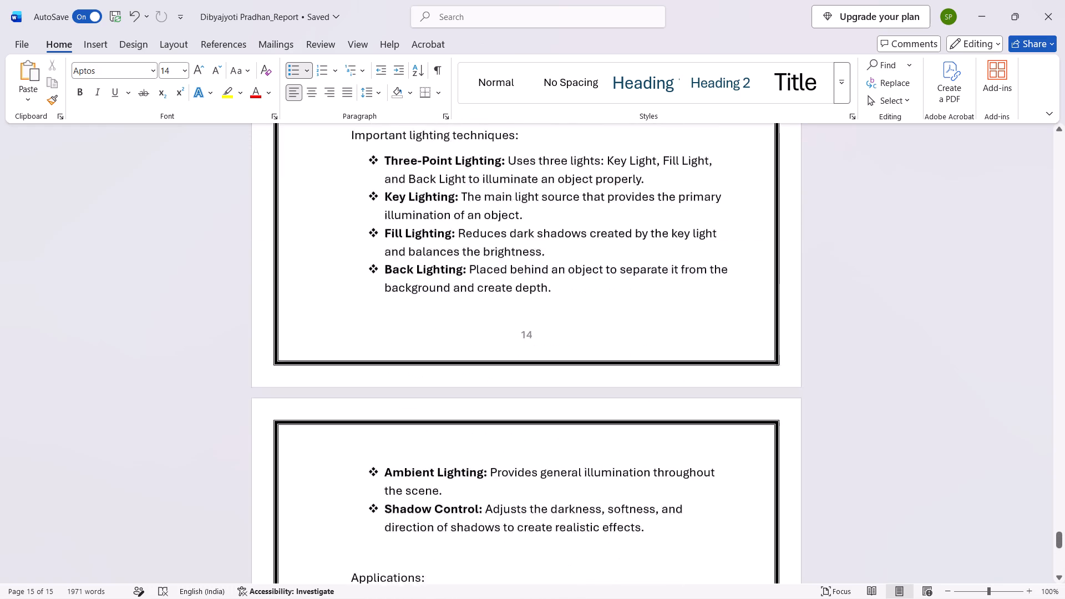
scroll(696, 343, "up", 6)
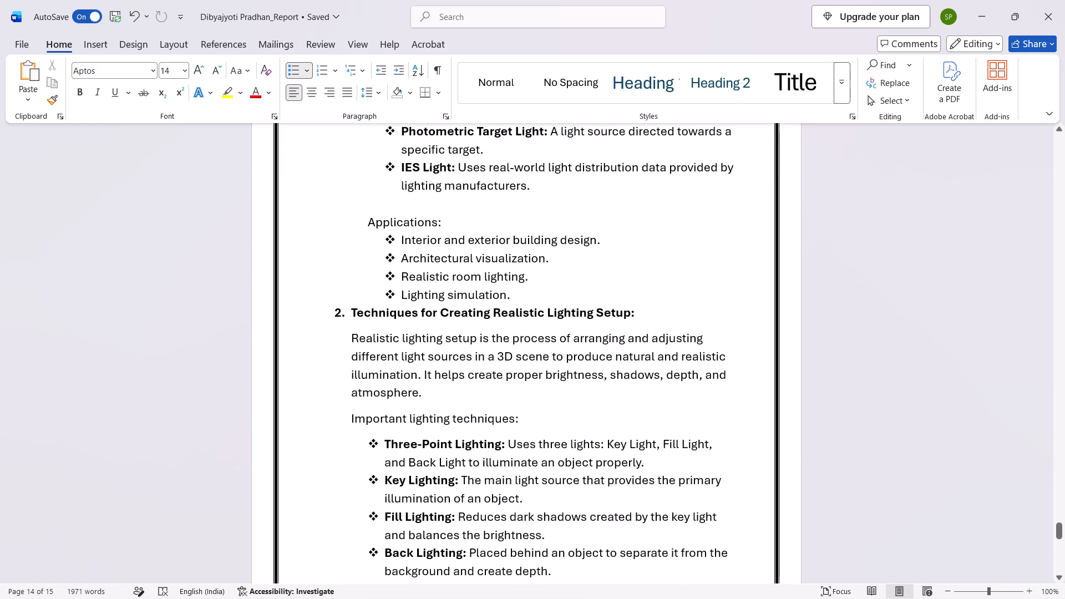
scroll(480, 352, "down", 9)
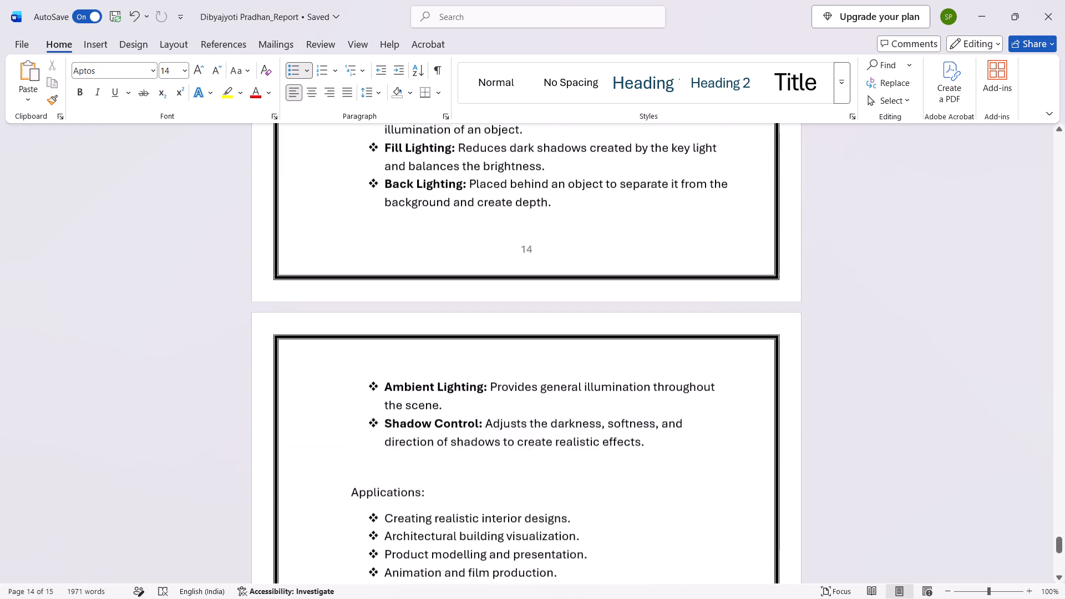
scroll(855, 326, "up", 9)
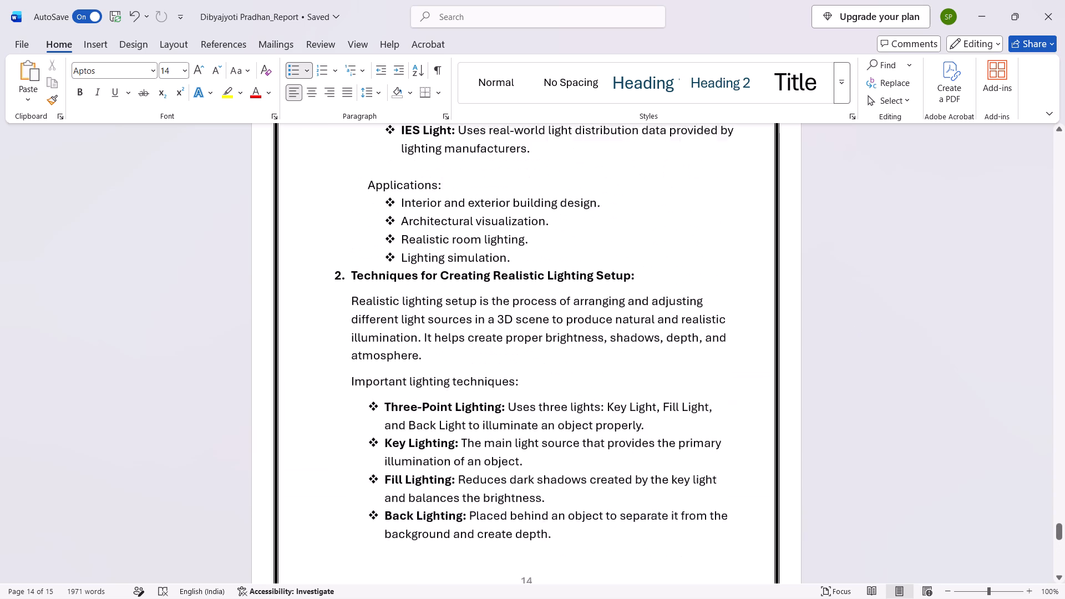
middle_click(892, 311)
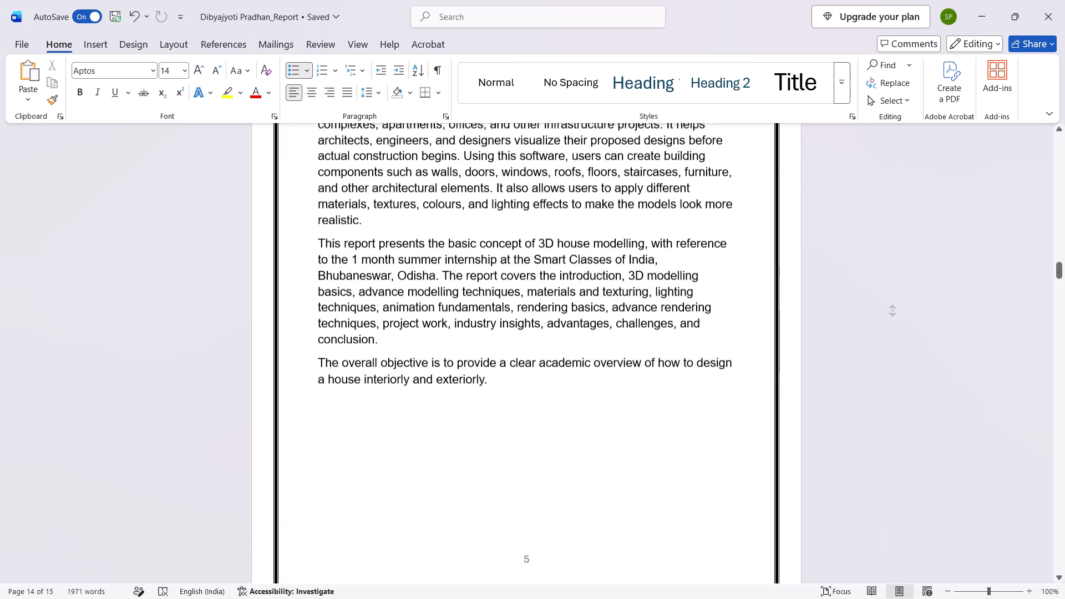
left_click(856, 397)
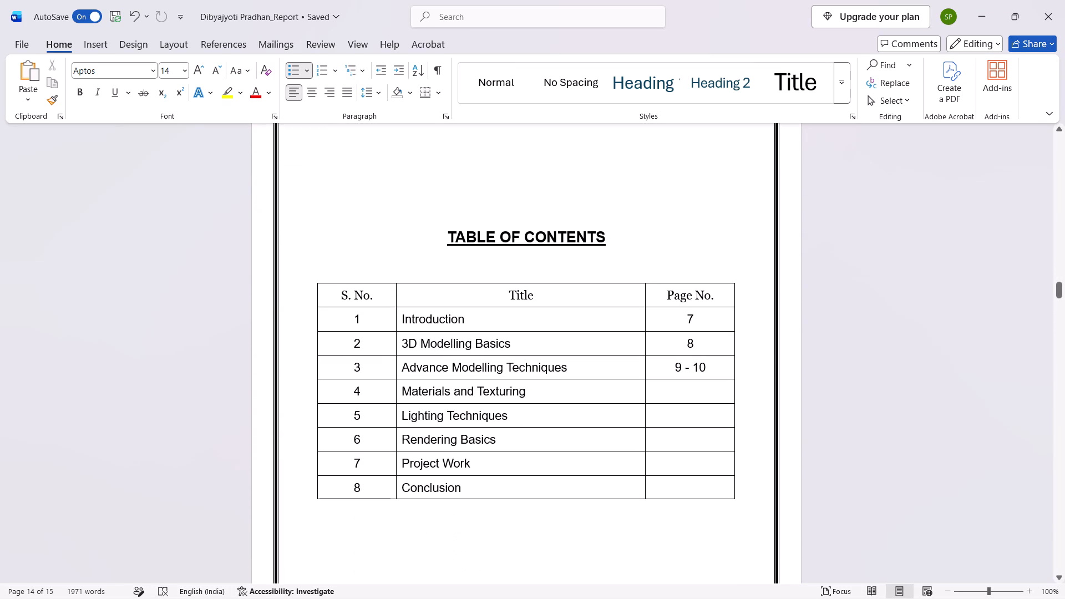
left_click(514, 441)
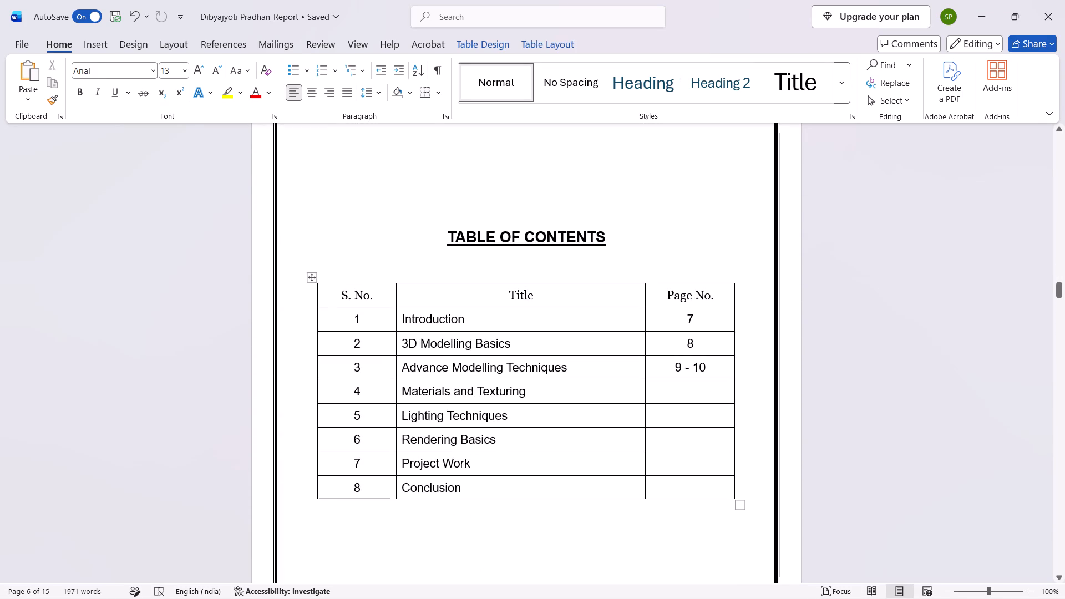
left_click_drag(404, 445, 498, 449)
left_click(481, 459)
Enter the page range 11 – 12 for Materials and Texturing in the table of contents.
left_click(670, 389)
scroll(874, 370, "down", 6)
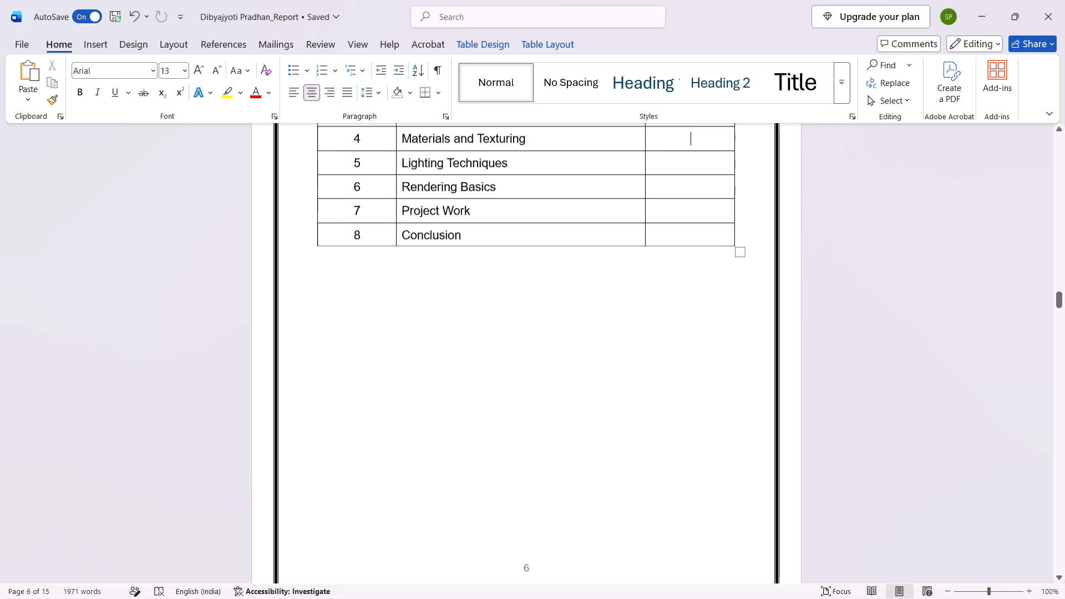
scroll(875, 368, "down", 15)
scroll(871, 365, "up", 10)
middle_click(871, 365)
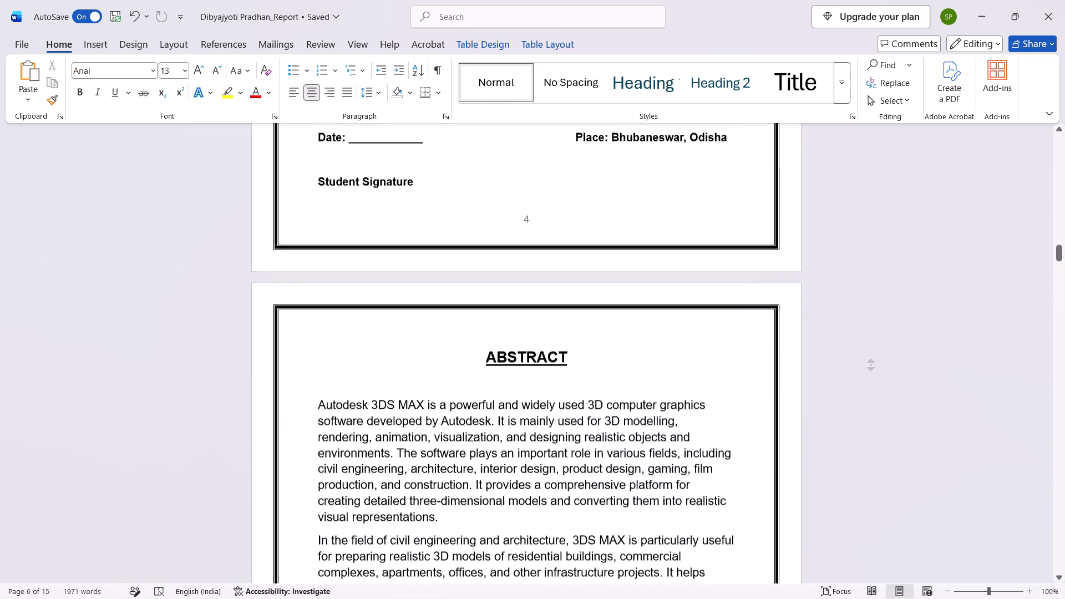
left_click(858, 436)
scroll(854, 446, "down", 17)
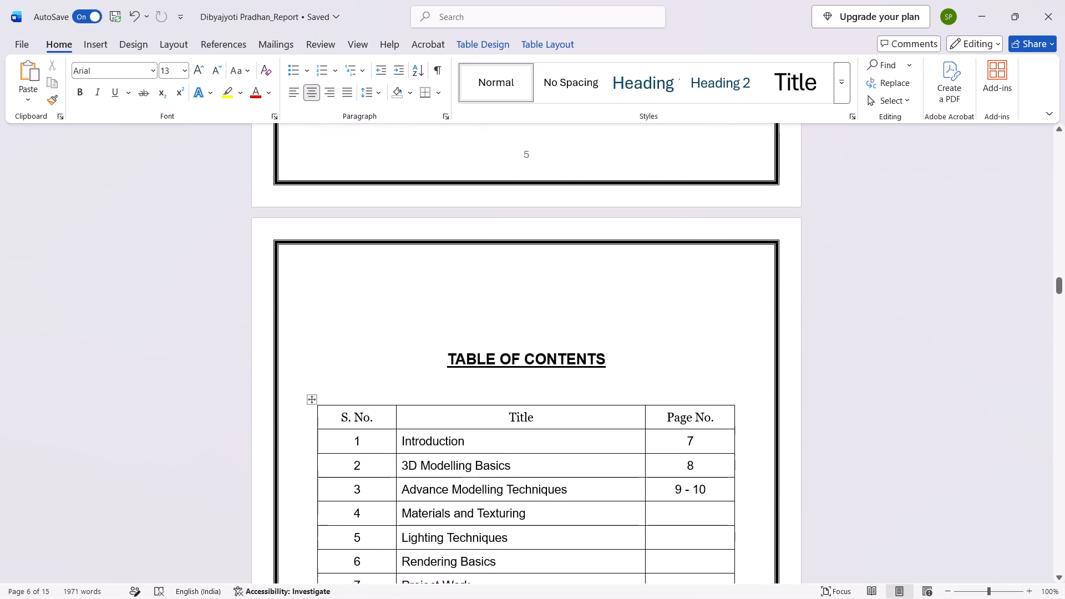
type("11 - 12")
Enter the page range 13 – 15 for Lighting Techniques in the table of contents, without an extra line in the cell.
key("Down")
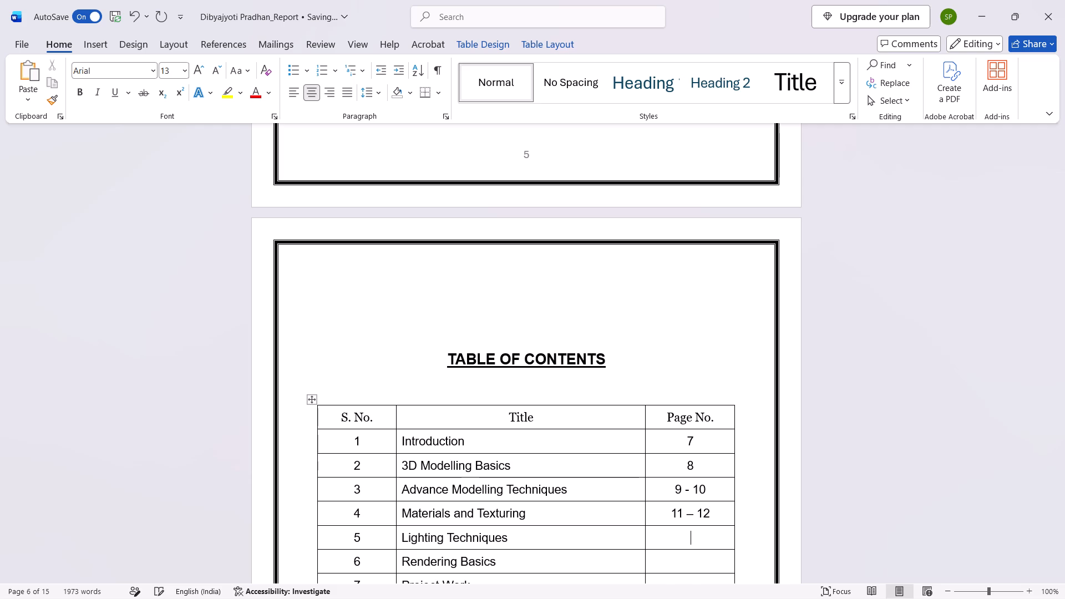
type("13 - 15")
key("Return")
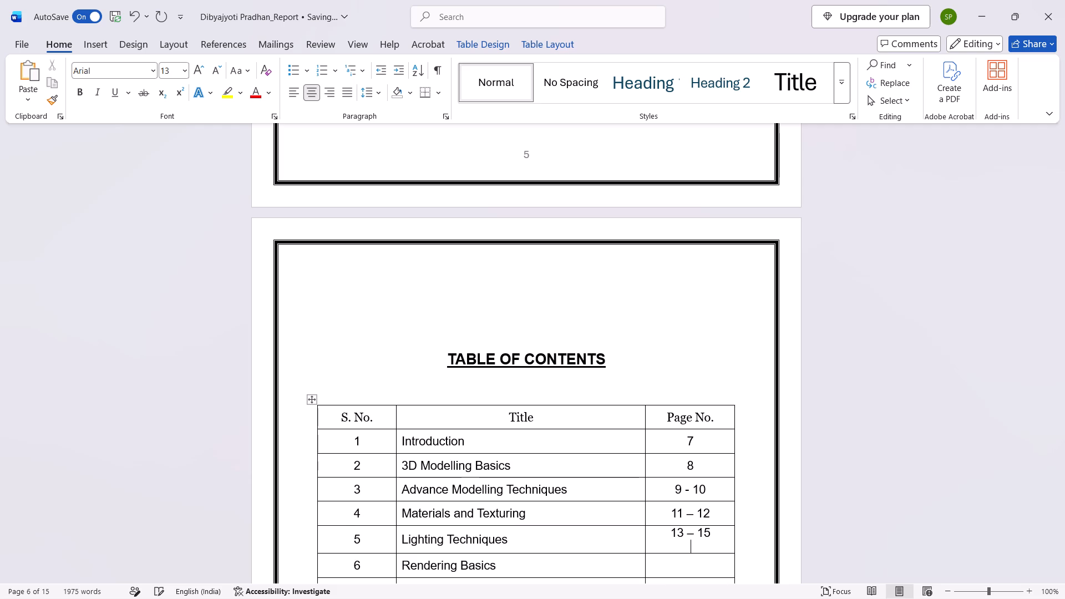
key("BackSpace")
key("BackSpace")
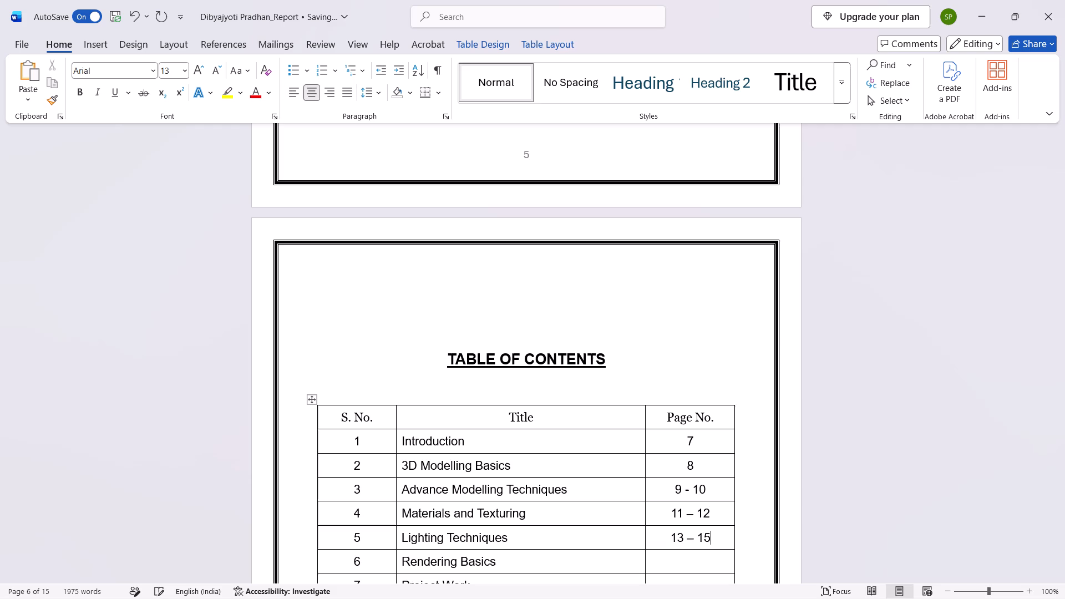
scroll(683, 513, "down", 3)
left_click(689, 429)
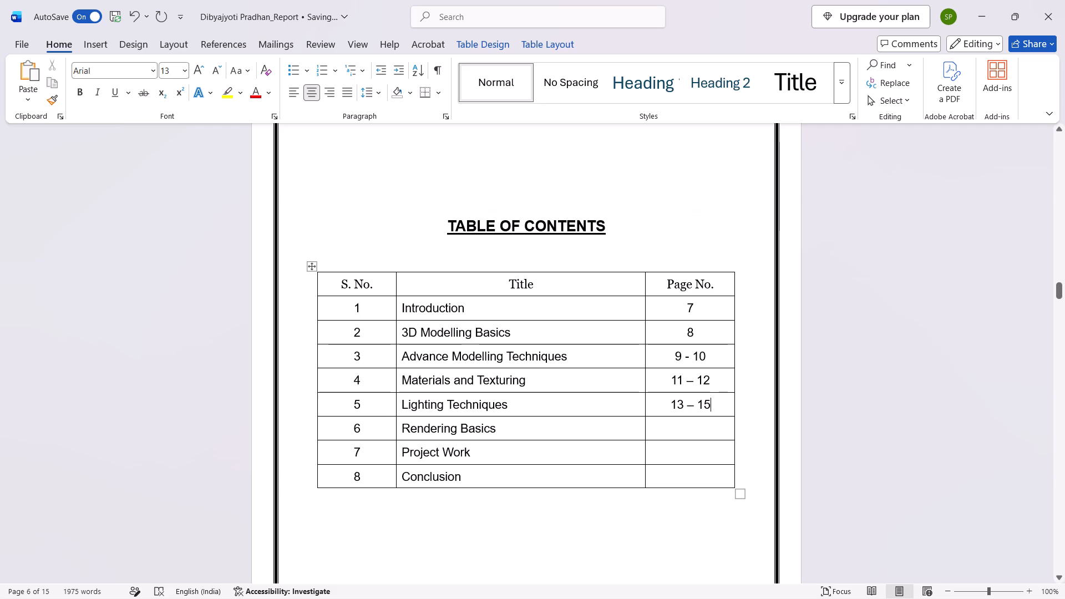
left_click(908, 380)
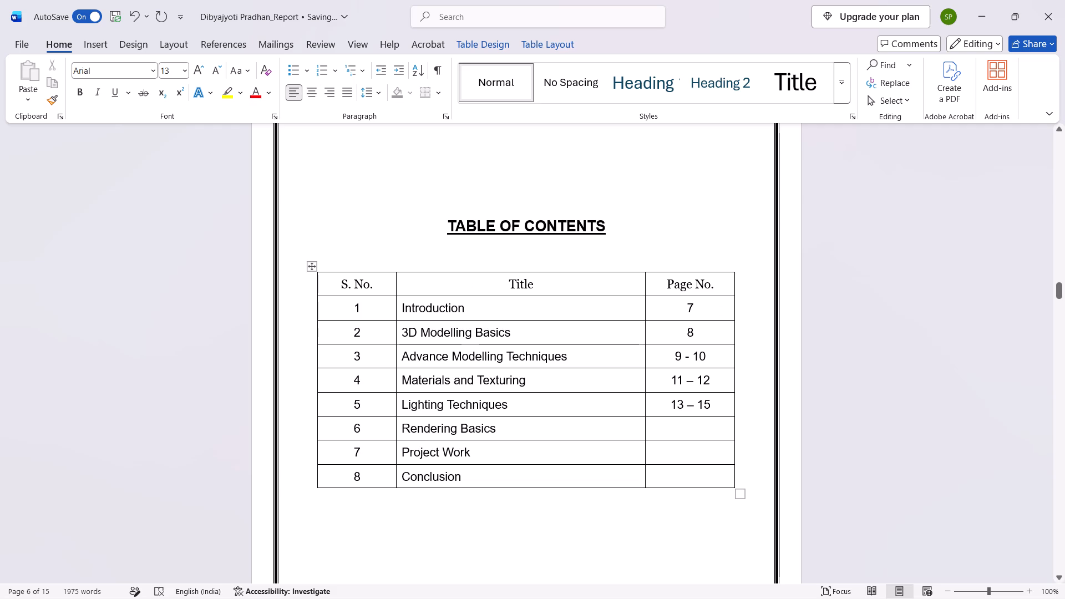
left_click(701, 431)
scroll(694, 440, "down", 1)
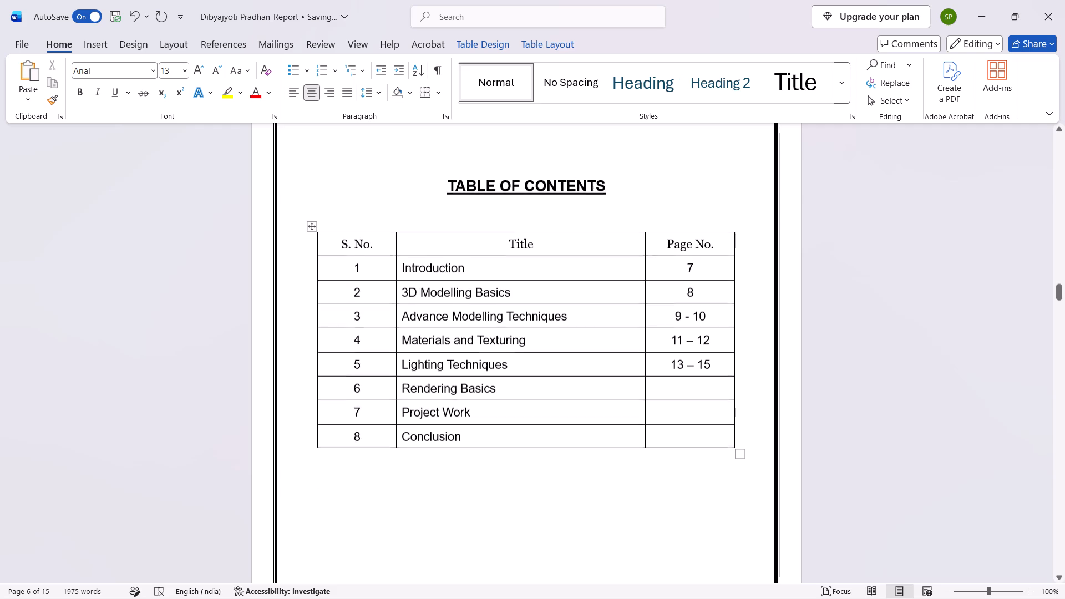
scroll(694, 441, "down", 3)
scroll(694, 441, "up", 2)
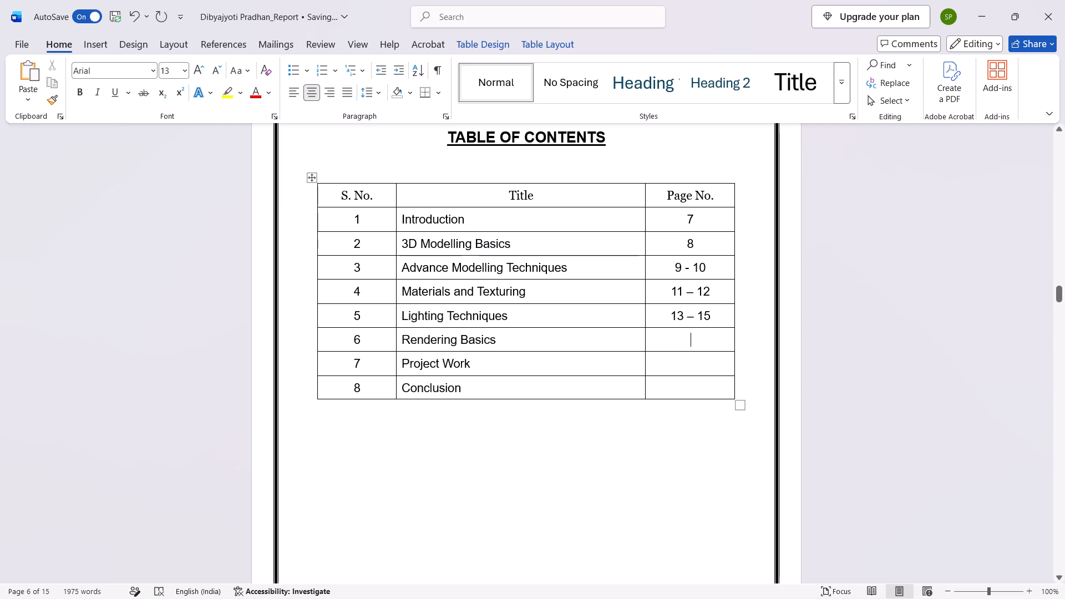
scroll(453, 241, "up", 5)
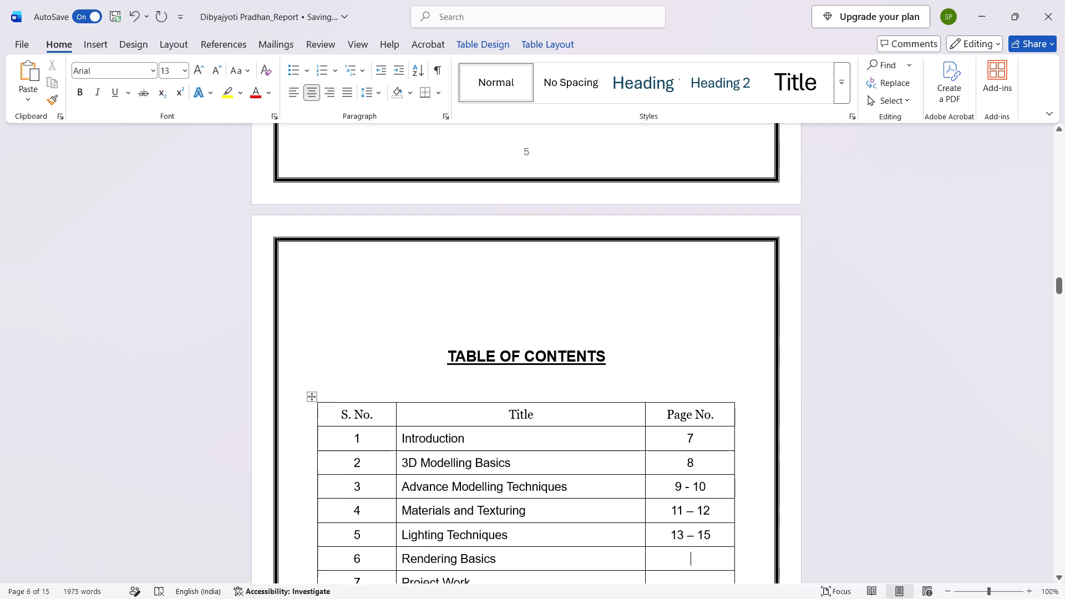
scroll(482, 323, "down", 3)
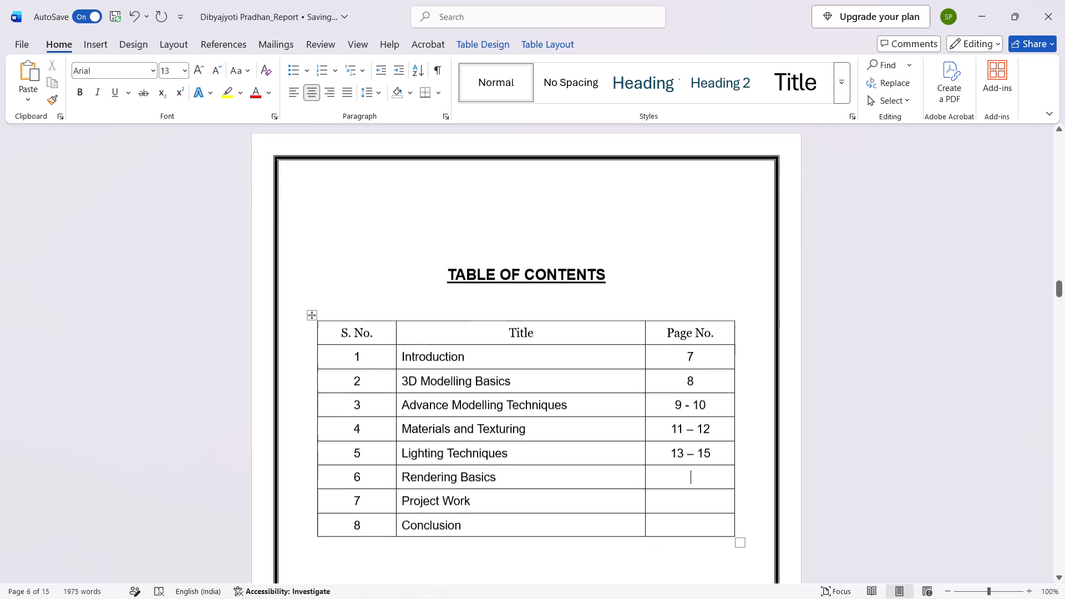
Review the report's last page and place the text cursor after the final bullet under Advantages of Lighting Techniques.
scroll(482, 323, "down", 1)
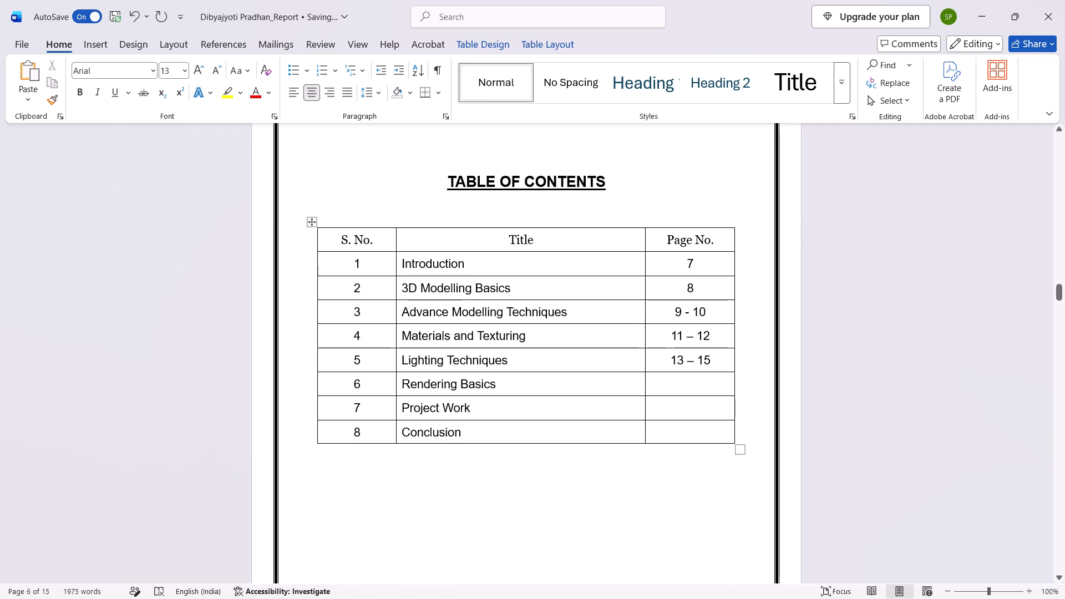
left_click(843, 327)
scroll(843, 327, "down", 6)
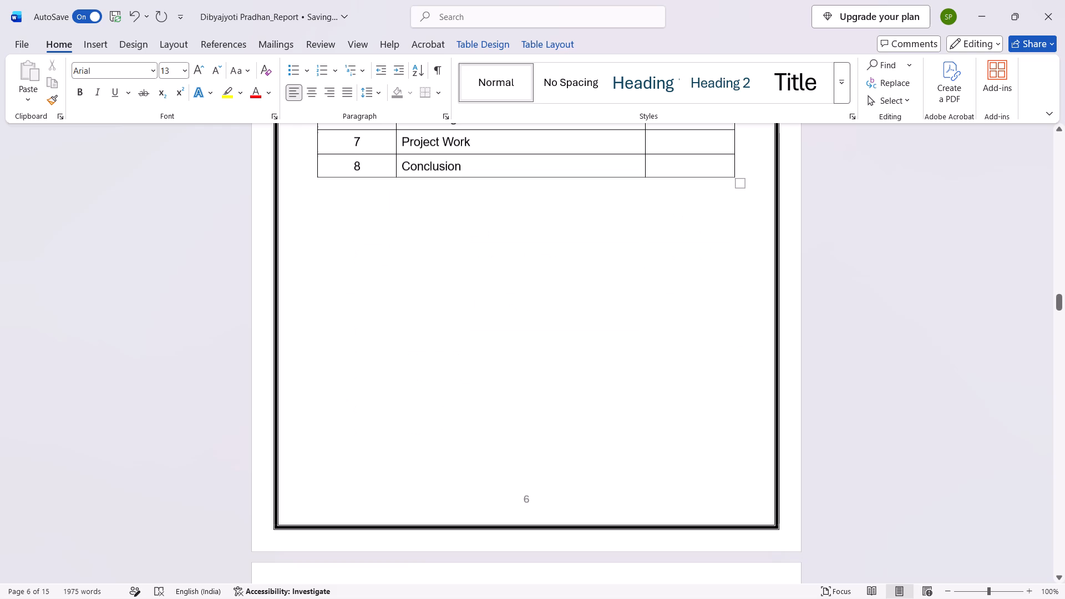
scroll(843, 328, "down", 5)
left_click_drag(1060, 310, 1058, 429)
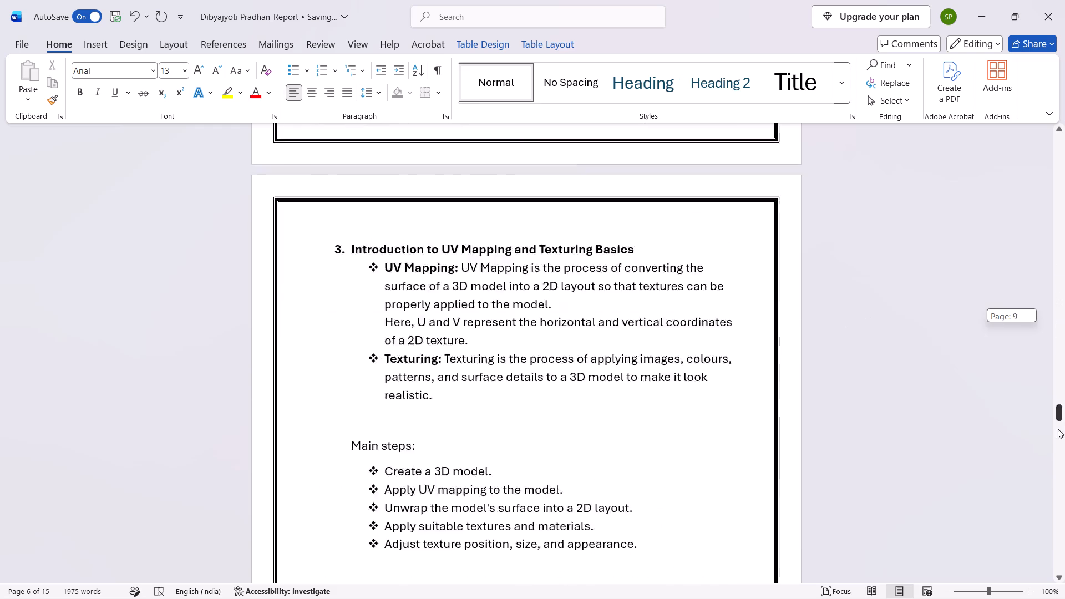
left_click_drag(1058, 429, 1049, 573)
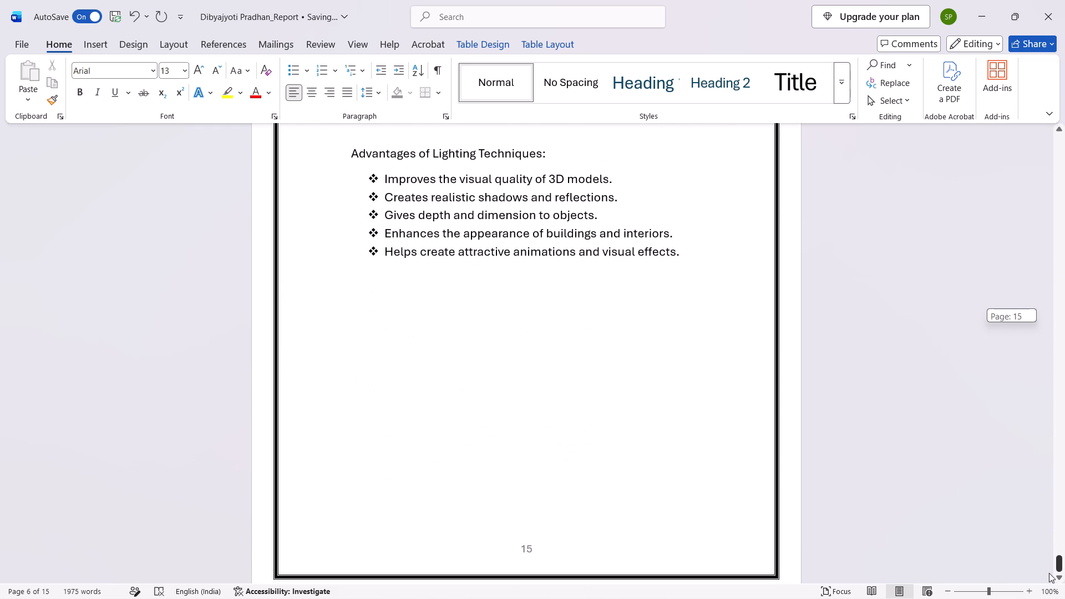
left_click_drag(1049, 573, 1047, 573)
left_click(692, 236)
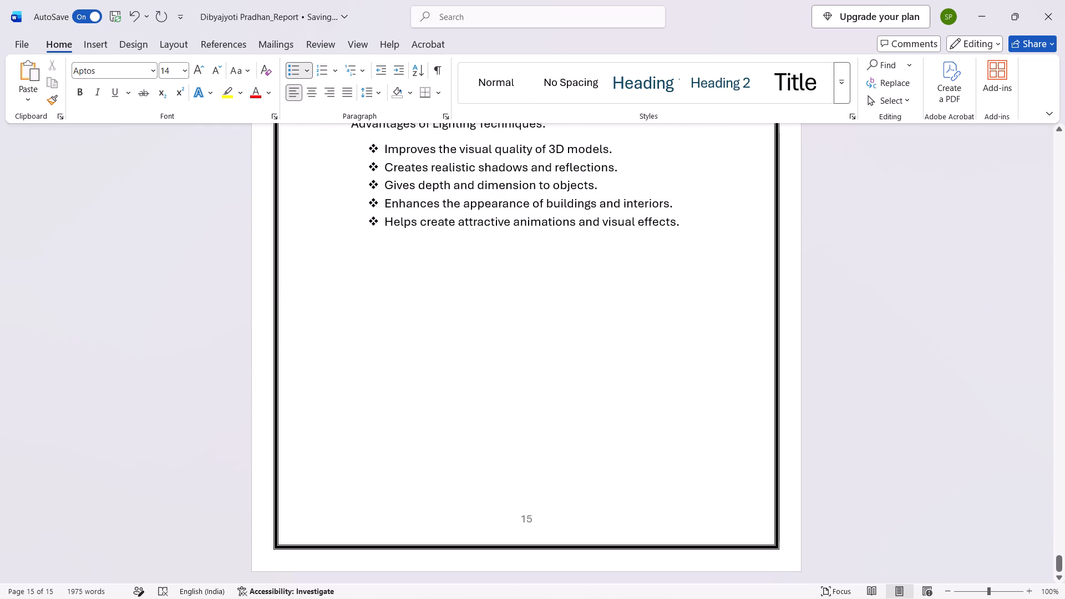
scroll(692, 235, "up", 7)
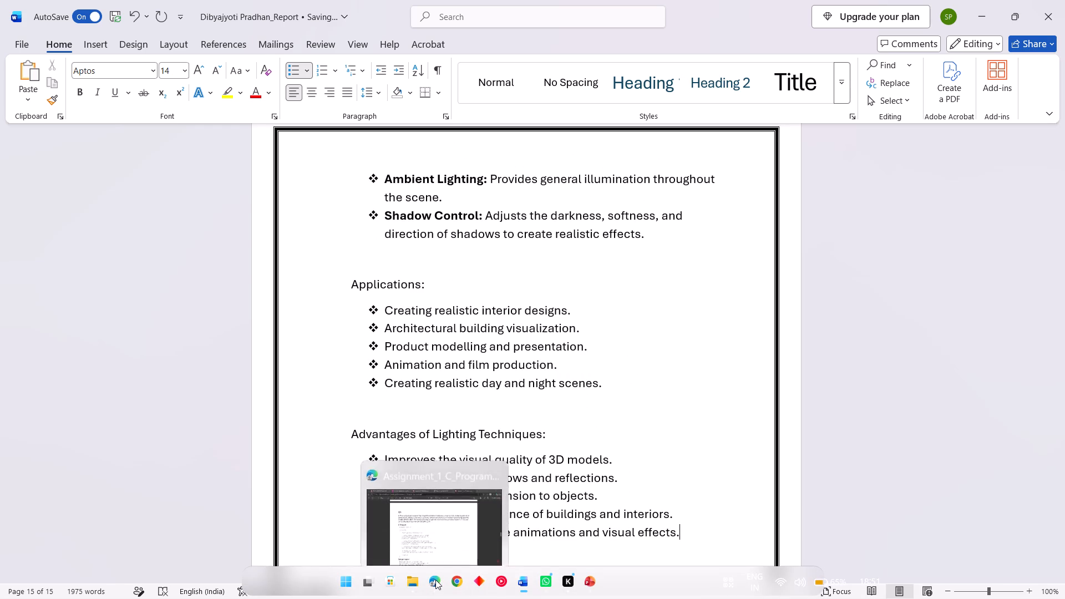
Switch to Microsoft Edge and look over the Q5 program and sample output in the Assignment 1 C programs PDF.
left_click(435, 580)
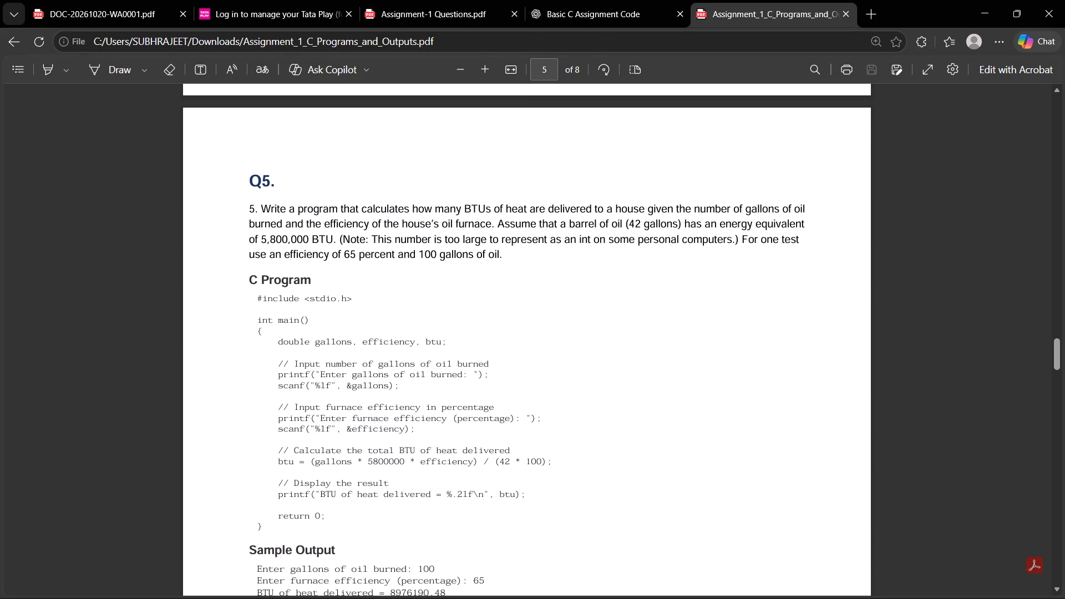
scroll(444, 165, "down", 2)
scroll(433, 188, "up", 1)
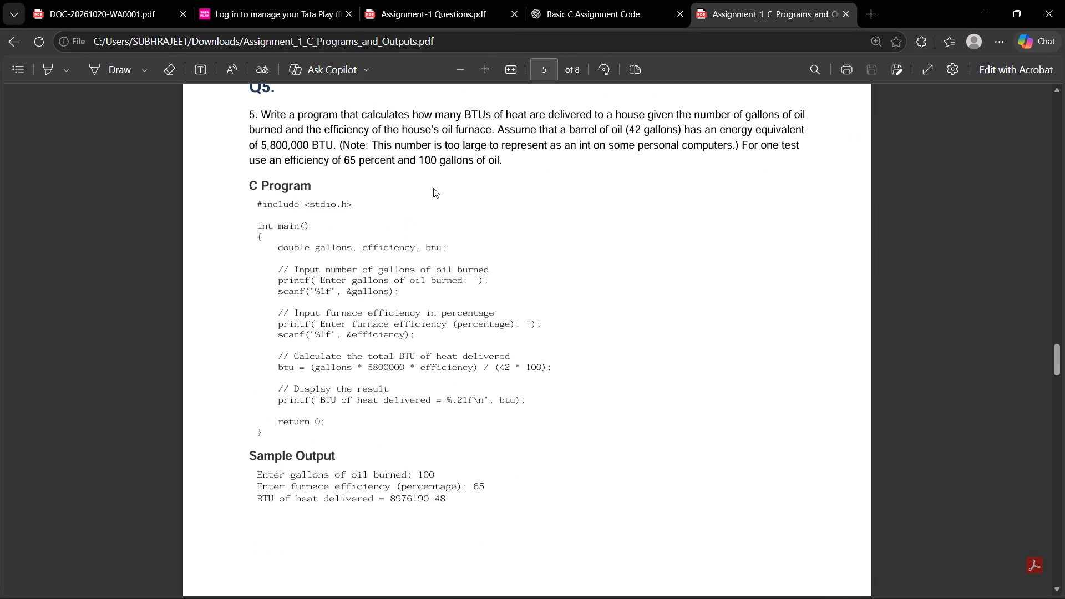
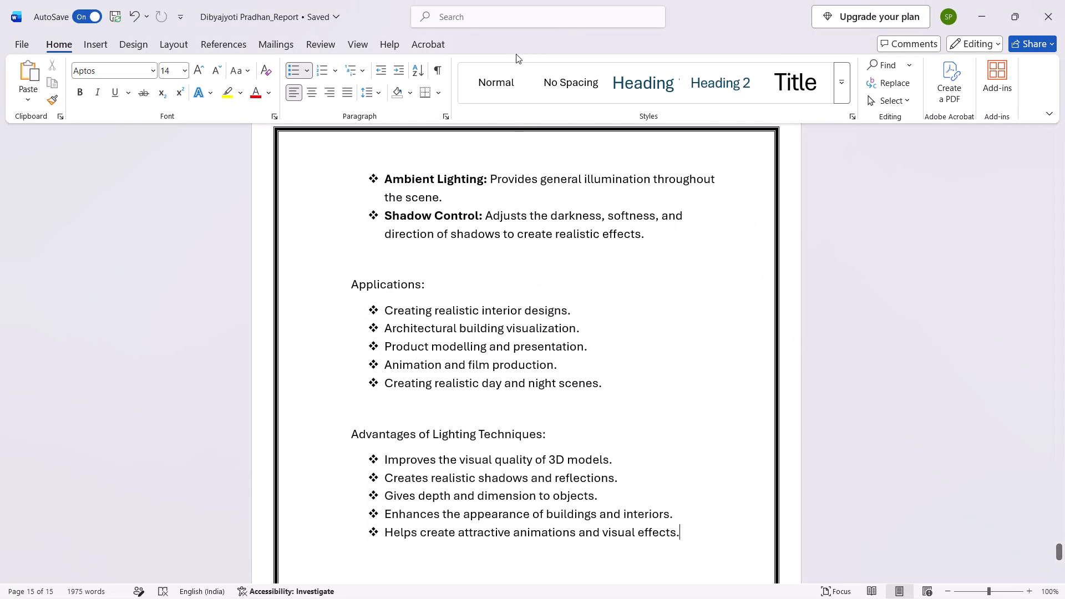
Save the 3DS MAX report.
key("ctrl+s")
Review the report's Materials and Texturing and Lighting Techniques sections, through the final bullets under Advantages of Lighting Techniques.
scroll(178, 181, "up", 5)
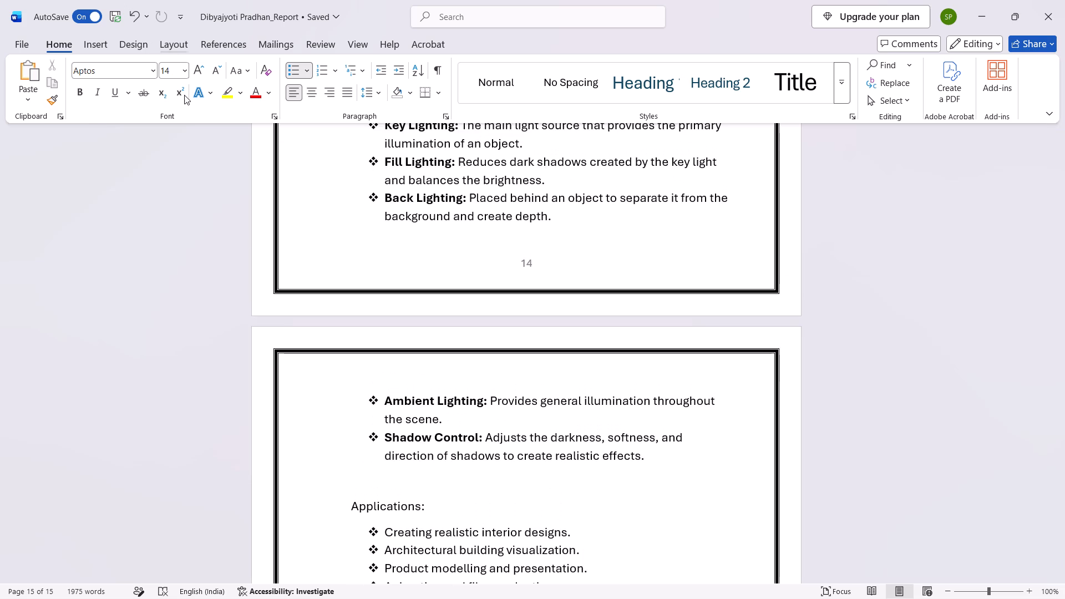
scroll(429, 298, "down", 14)
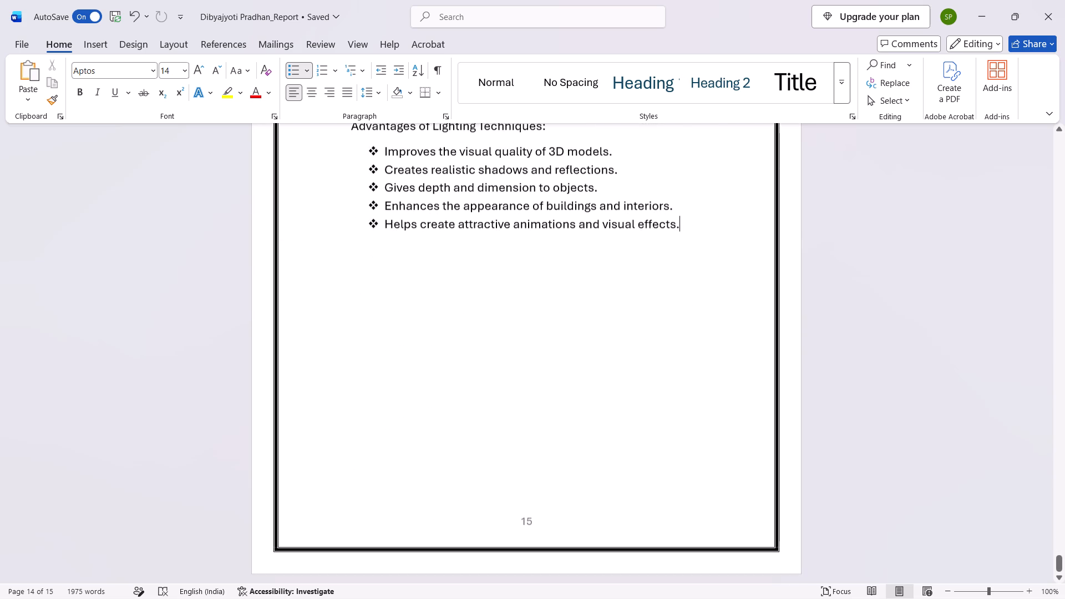
scroll(437, 242, "down", 2)
scroll(625, 362, "up", 2)
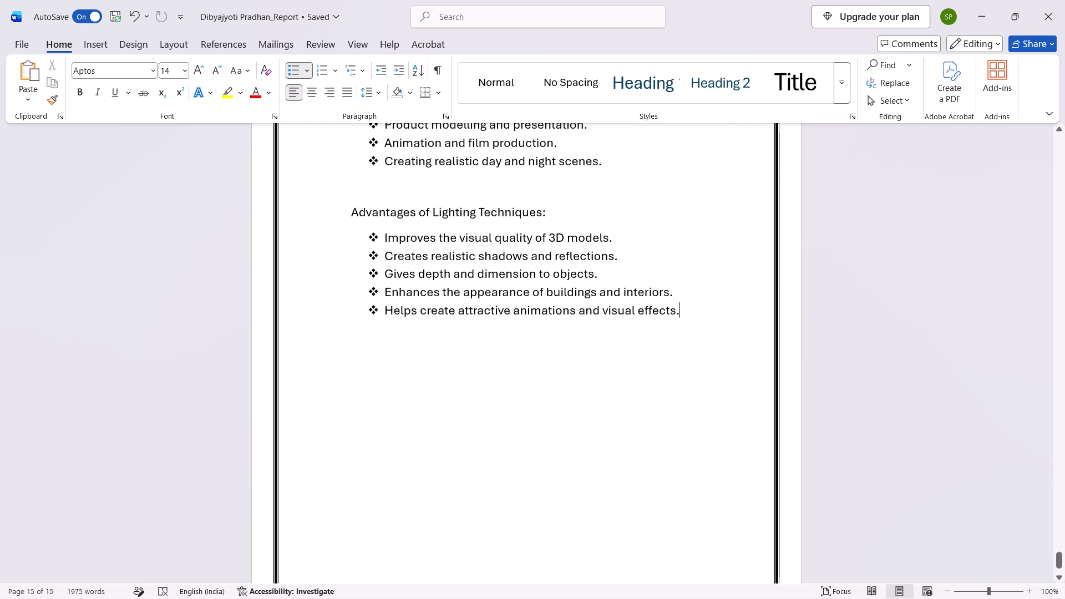
scroll(564, 172, "up", 2)
scroll(701, 262, "up", 2)
scroll(724, 215, "up", 1)
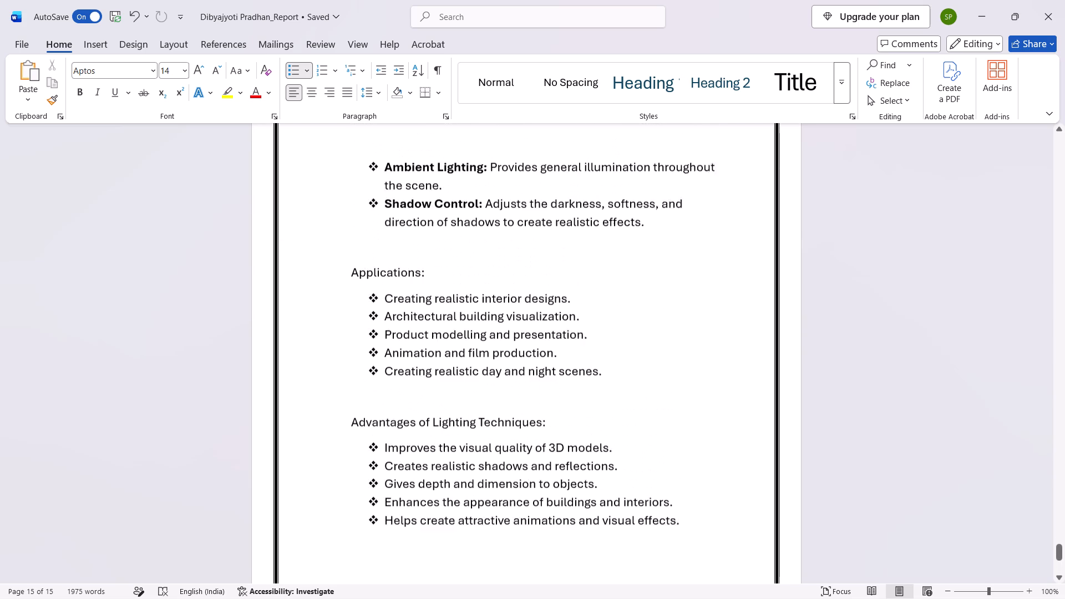
scroll(724, 211, "up", 1)
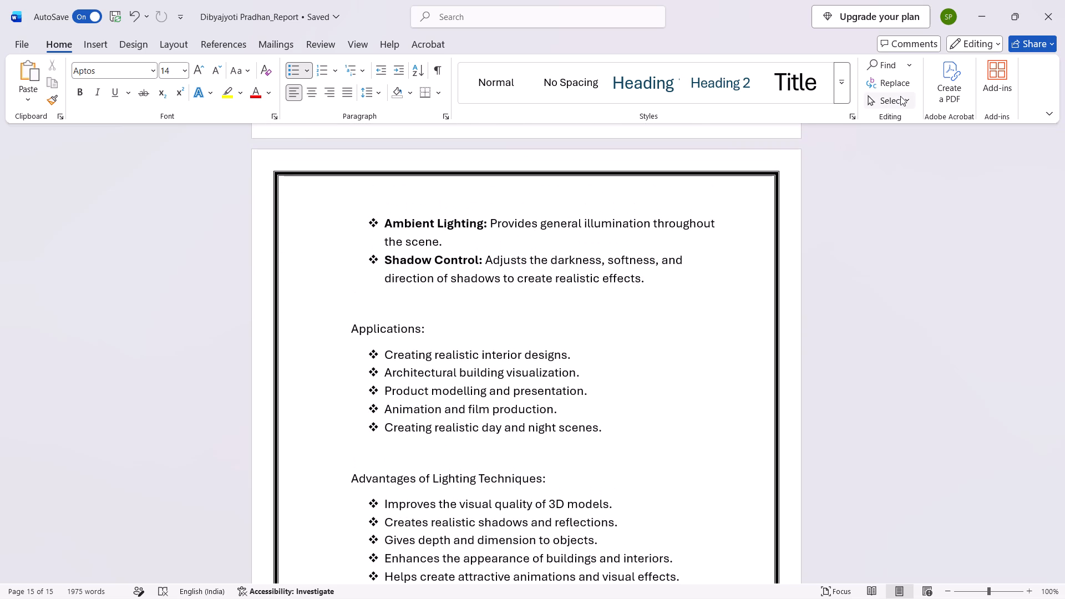
left_click(900, 96)
left_click(900, 96)
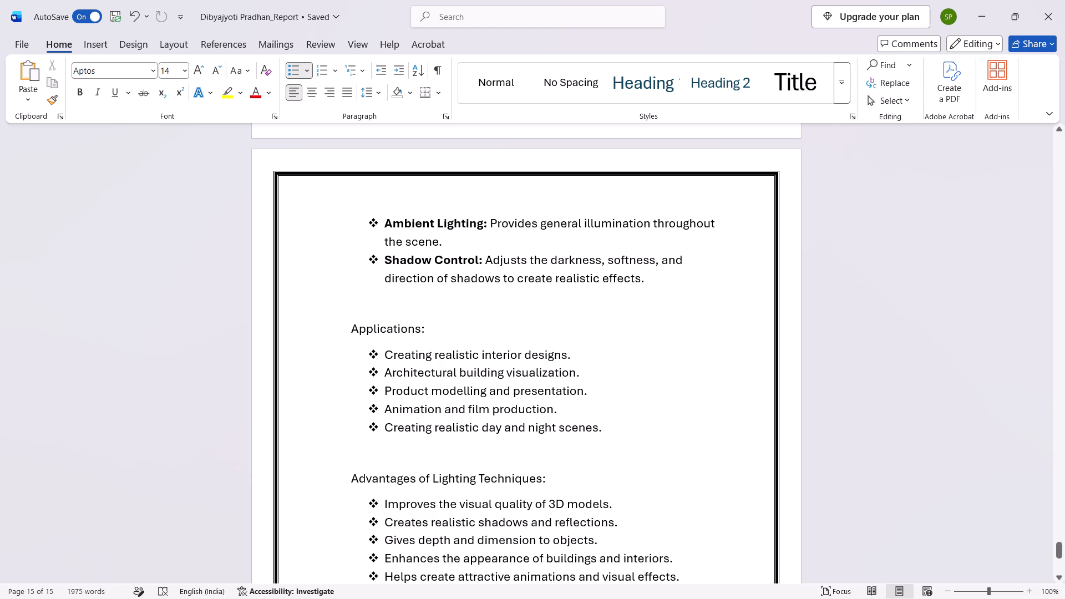
scroll(980, 356, "down", 13)
scroll(331, 308, "up", 4)
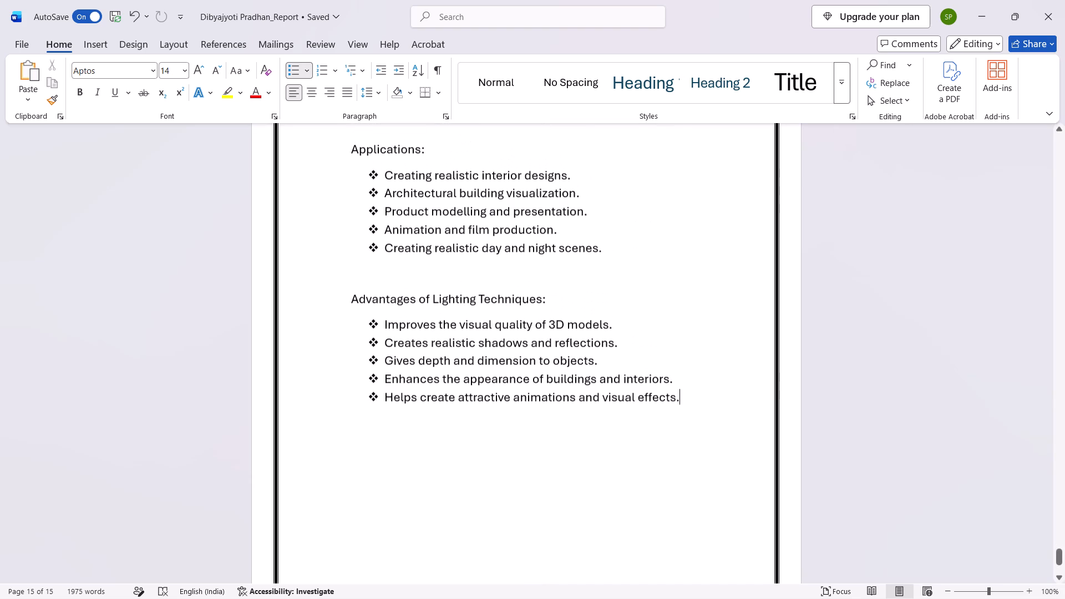
scroll(338, 306, "up", 14)
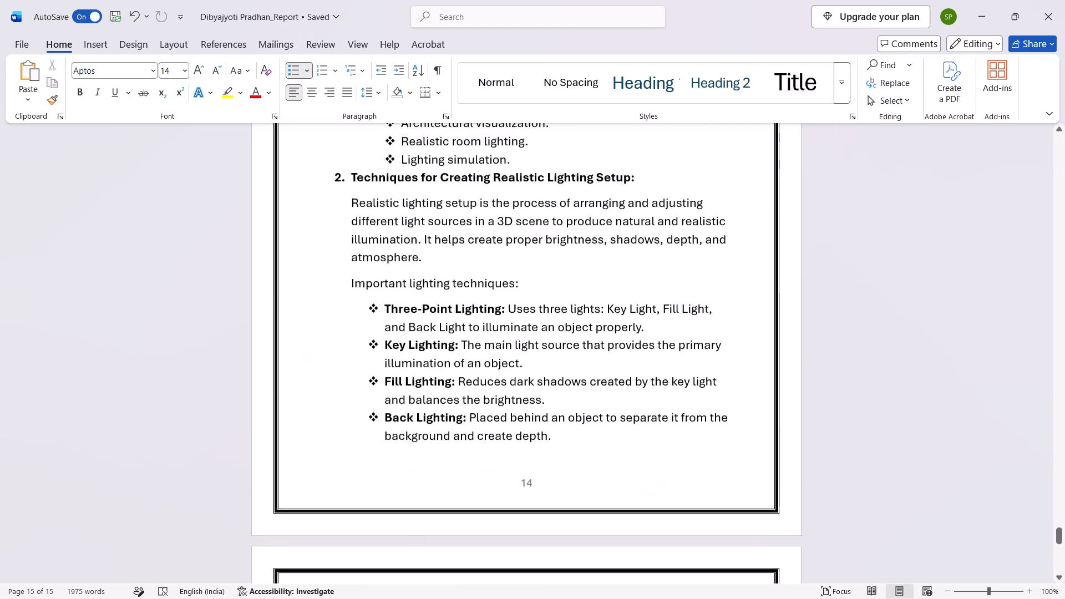
scroll(458, 357, "up", 2)
scroll(588, 307, "up", 5)
scroll(585, 306, "down", 1)
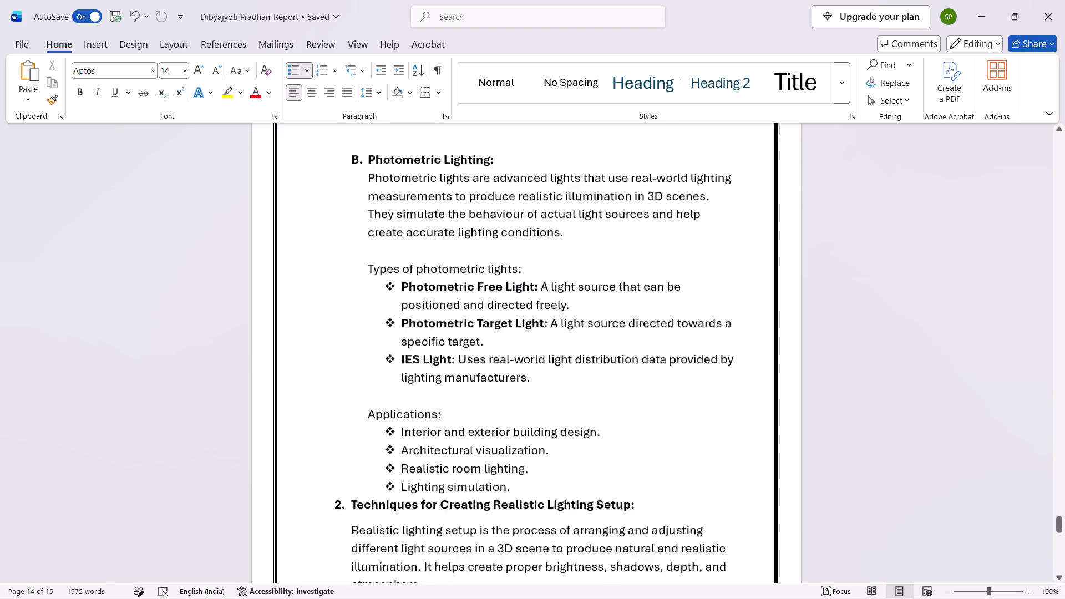
scroll(585, 306, "down", 3)
scroll(580, 307, "up", 20)
scroll(580, 307, "up", 5)
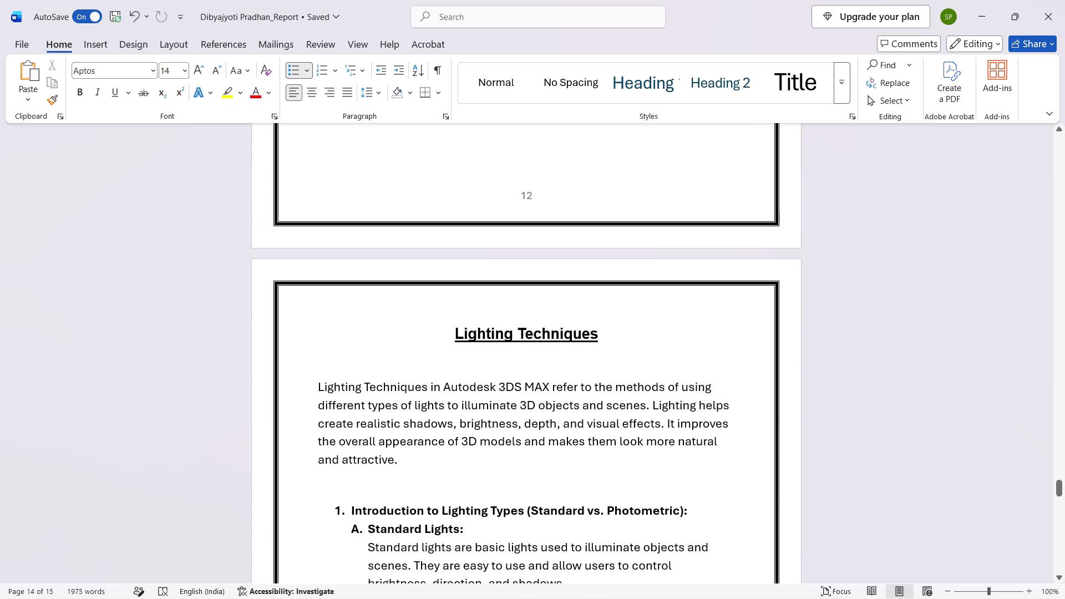
scroll(580, 305, "up", 13)
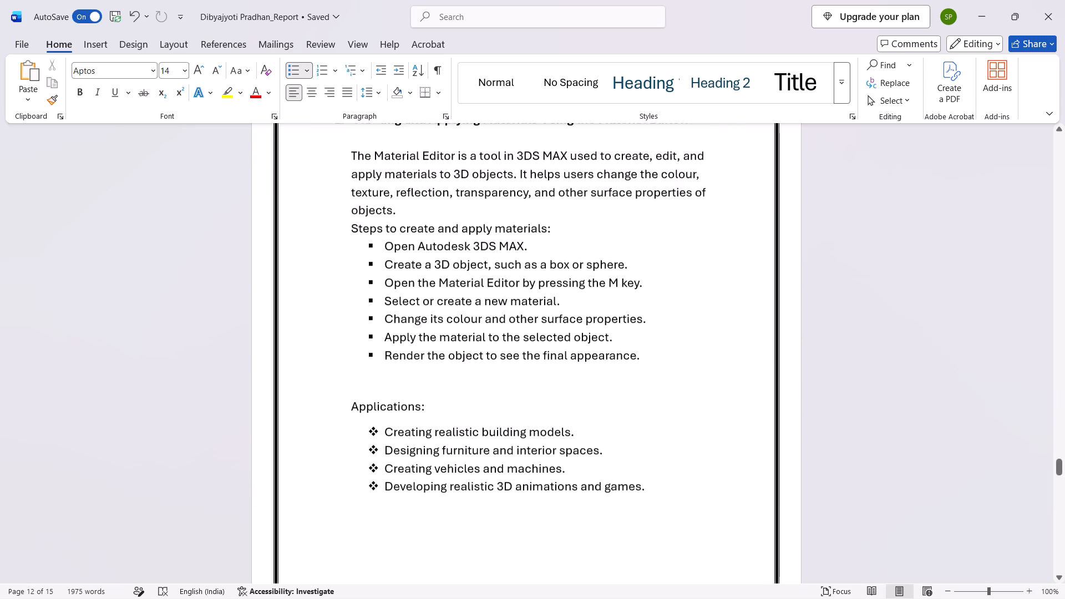
scroll(580, 306, "up", 16)
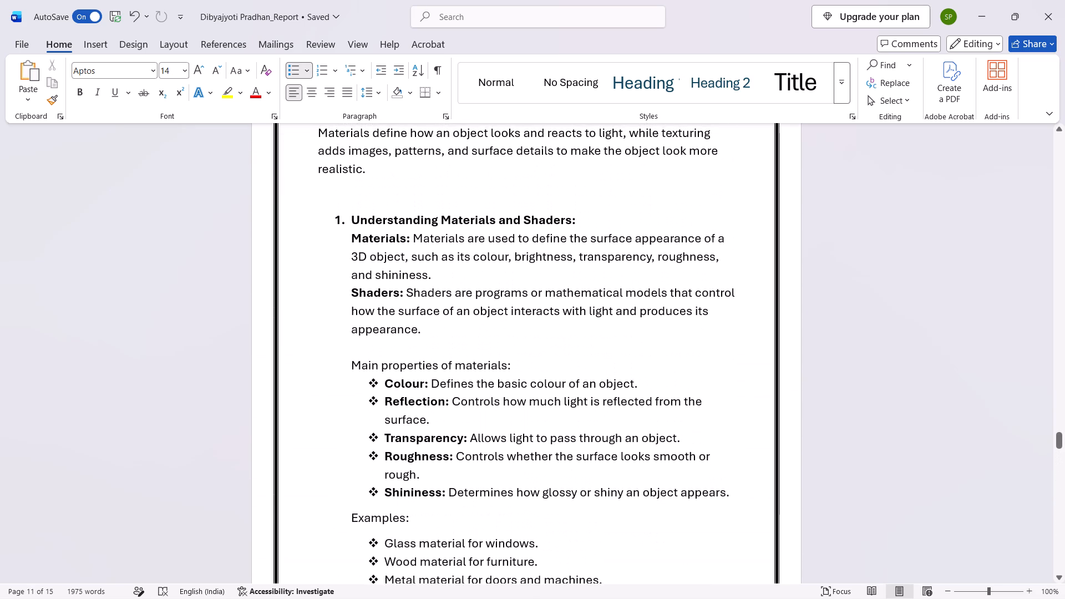
scroll(580, 307, "down", 6)
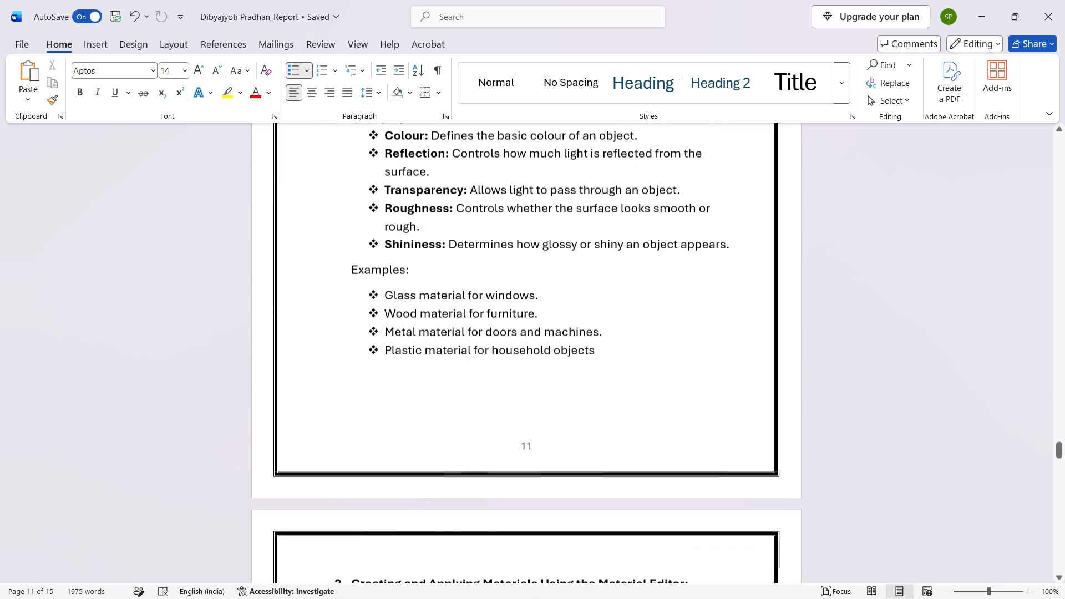
scroll(580, 307, "down", 13)
scroll(579, 309, "down", 13)
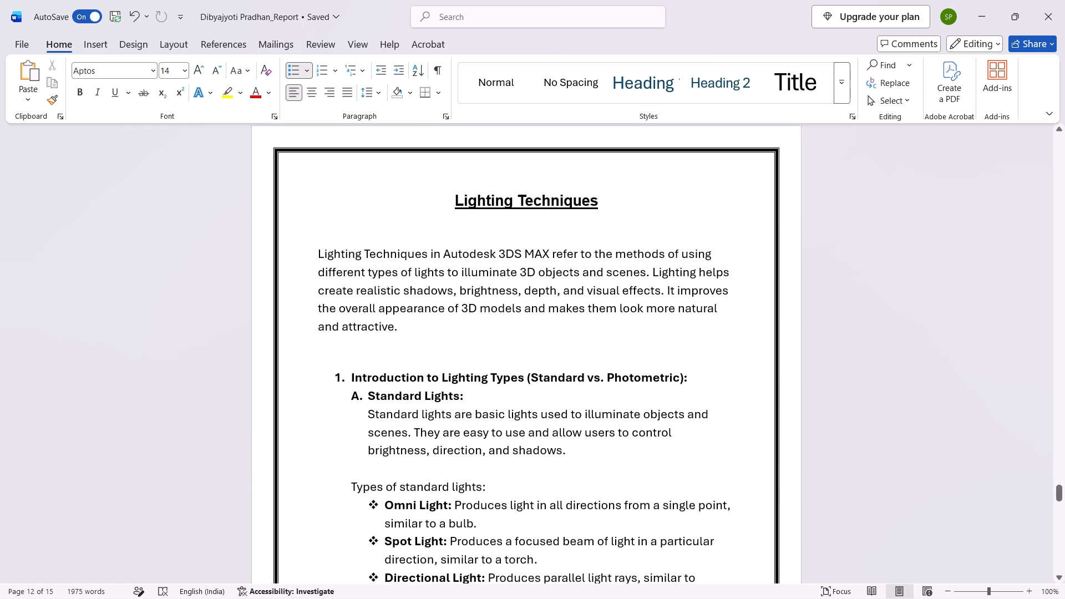
scroll(579, 309, "down", 19)
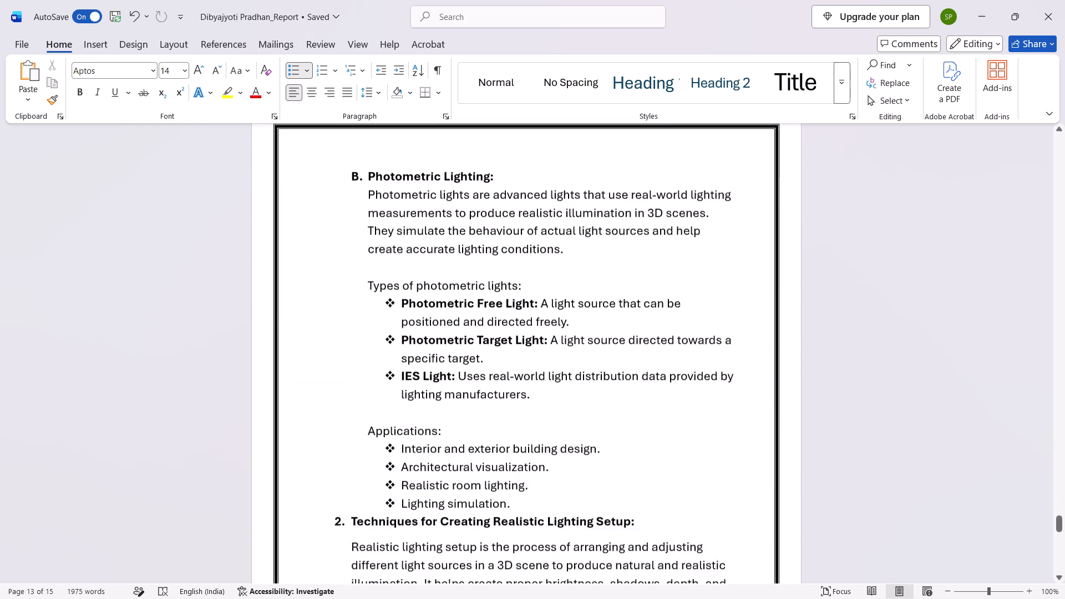
scroll(579, 309, "down", 18)
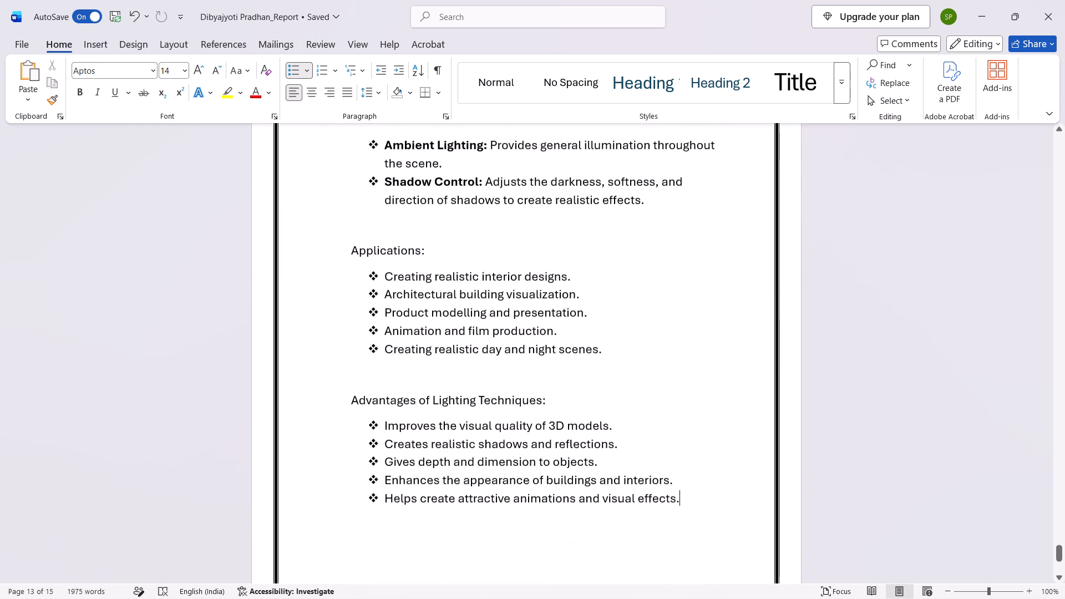
scroll(579, 310, "down", 18)
scroll(571, 316, "up", 6)
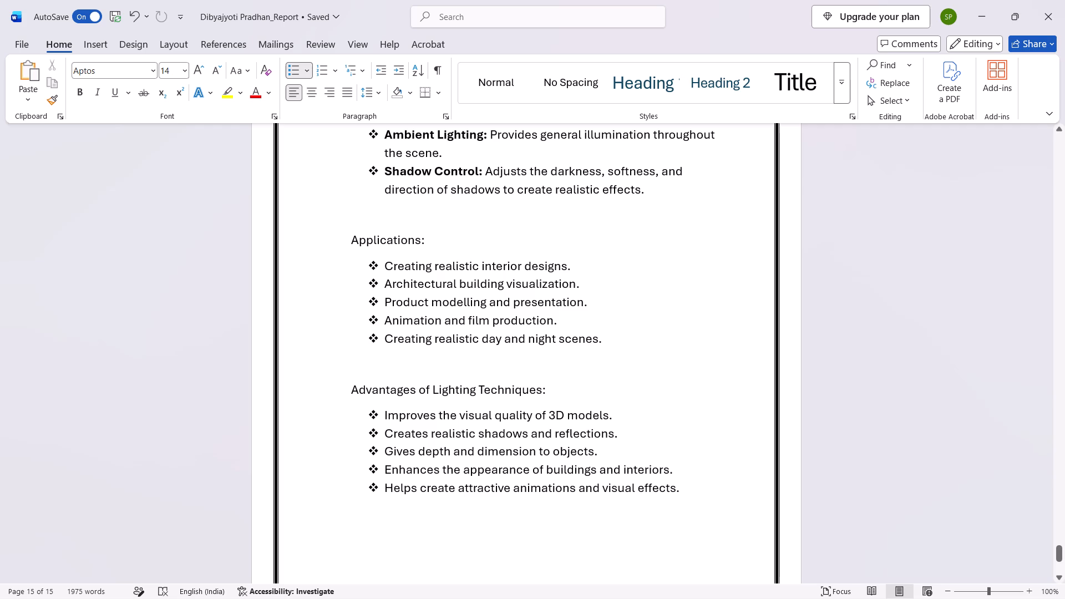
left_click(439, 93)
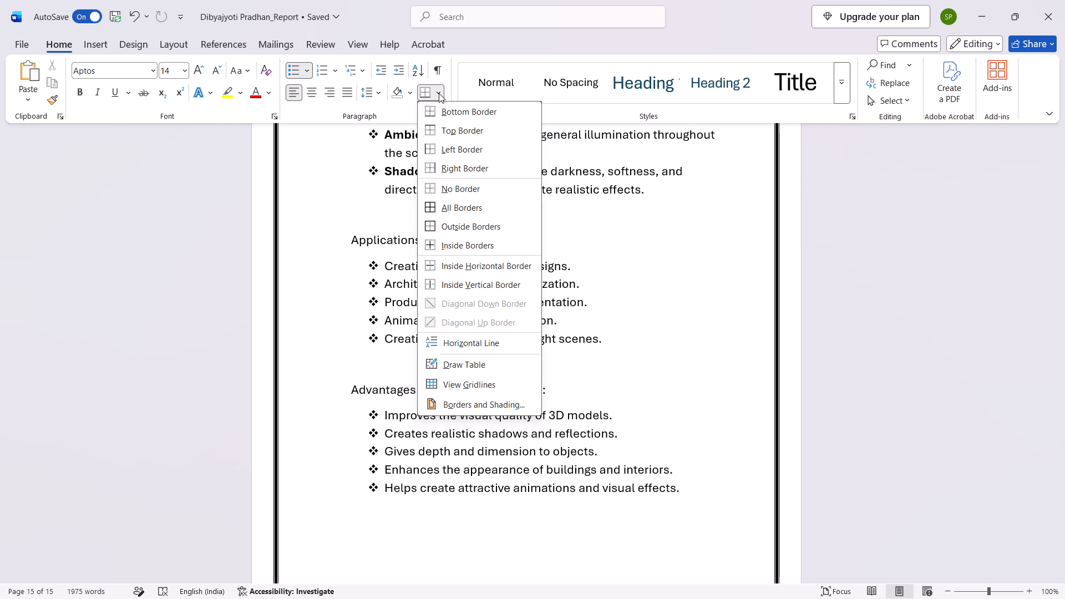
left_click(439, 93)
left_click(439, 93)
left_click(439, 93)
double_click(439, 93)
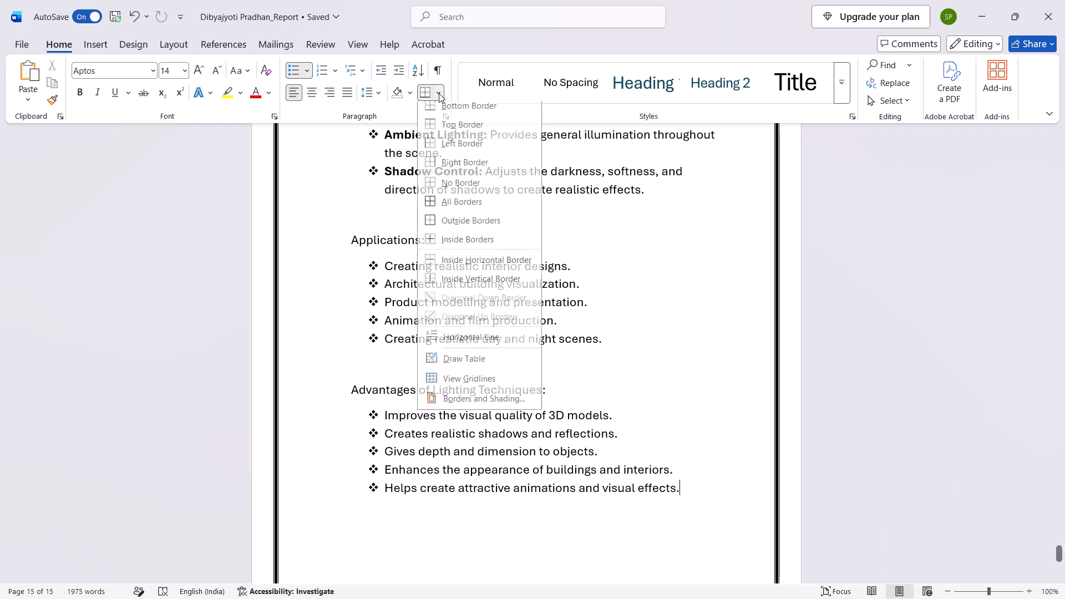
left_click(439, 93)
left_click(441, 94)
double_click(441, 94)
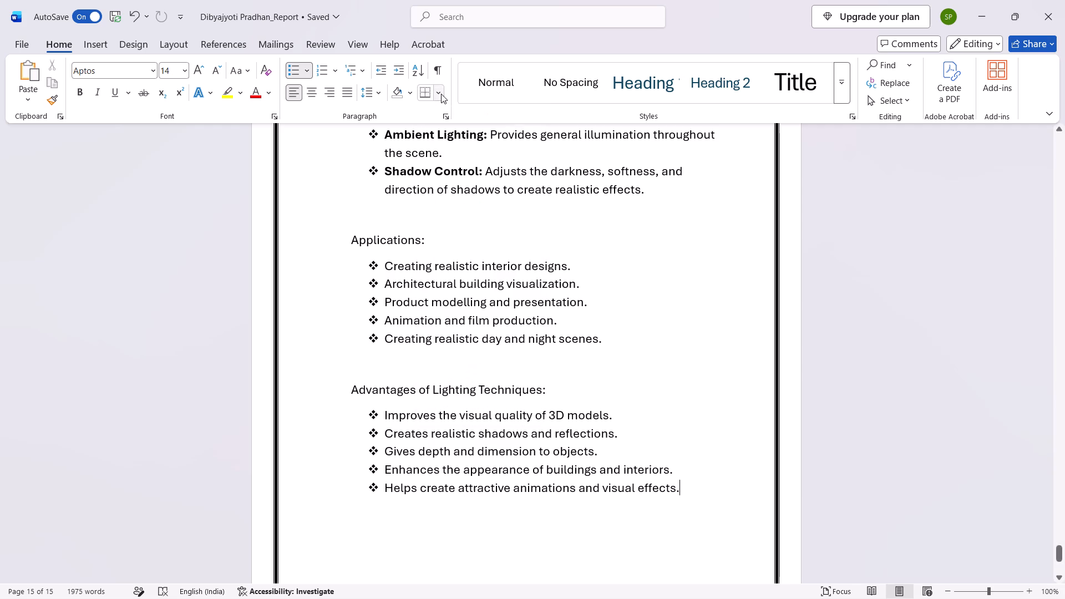